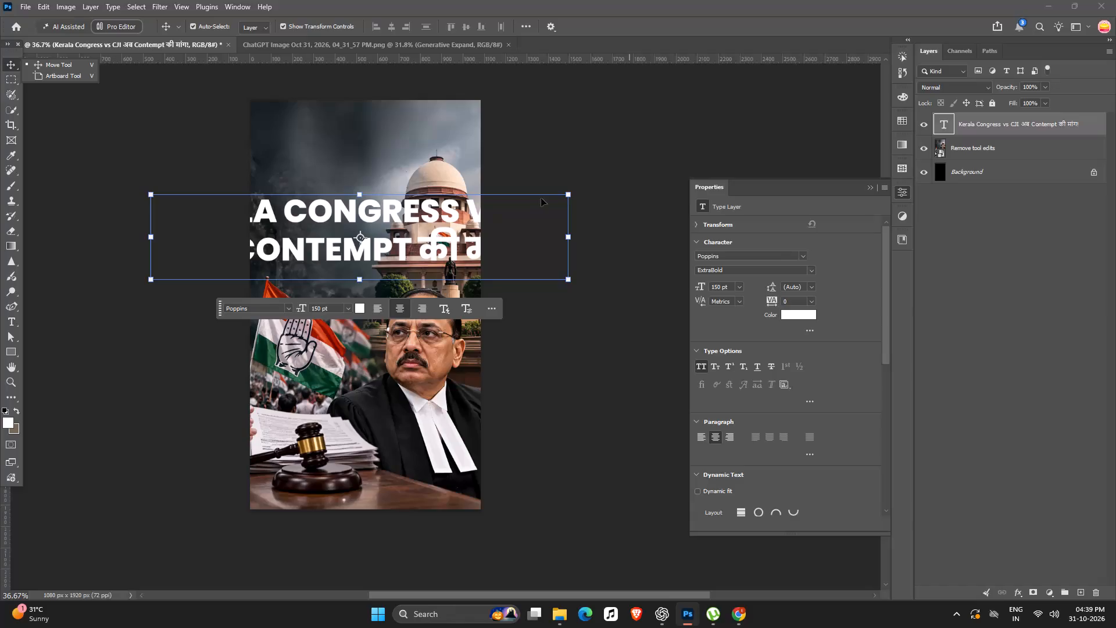
Scale the headline text down to about 72 pt so it fits the canvas width, and move it slightly higher.
left_click_drag(571, 192, 481, 205, "alt")
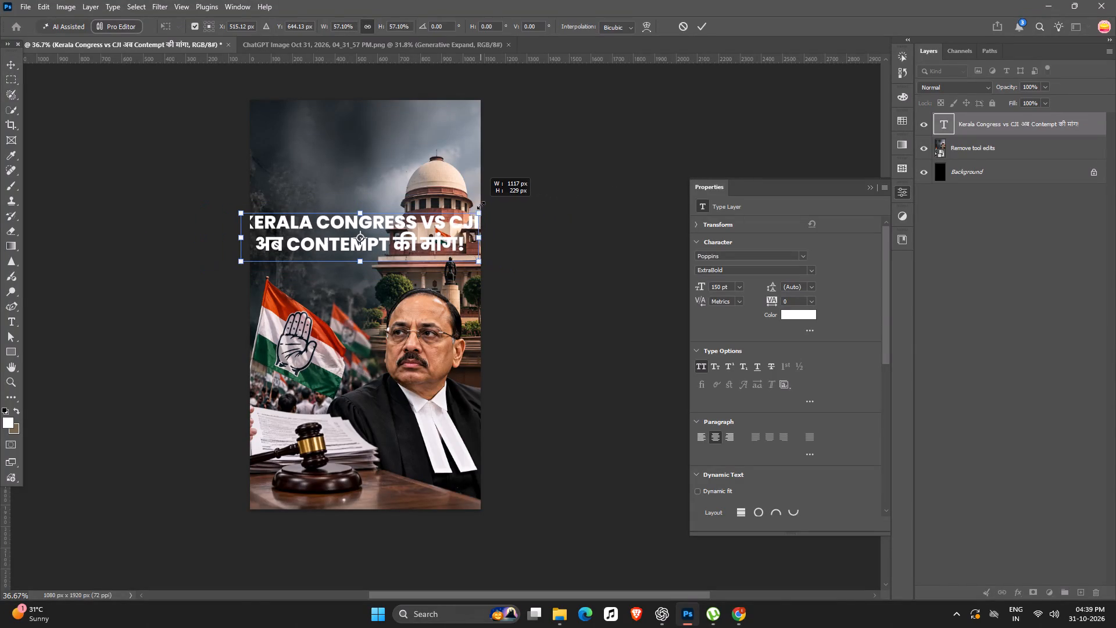
left_click_drag(481, 205, 462, 210, "alt")
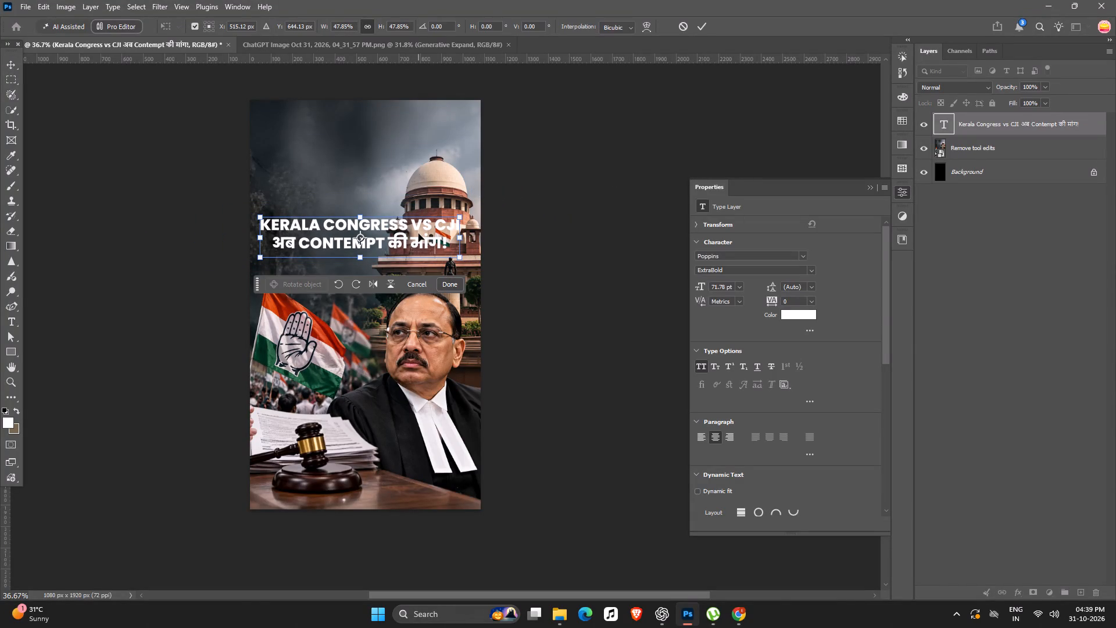
left_click_drag(419, 234, 427, 217)
left_click(557, 266)
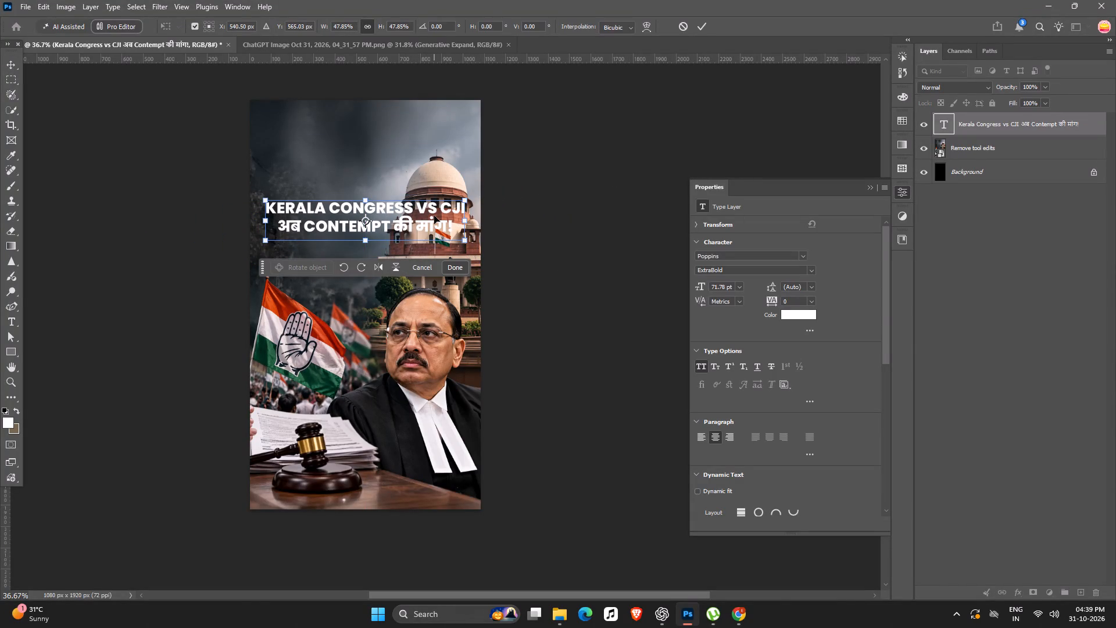
Insert a line break in the headline so that "VS CJI" sits on its own line.
triple_click(405, 205)
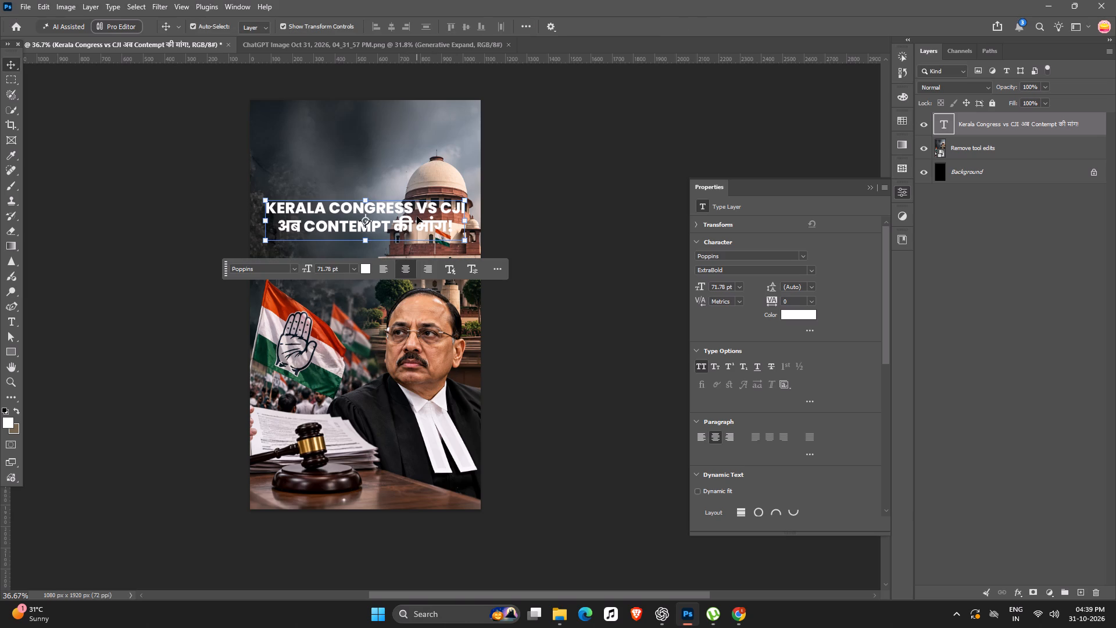
triple_click(412, 212)
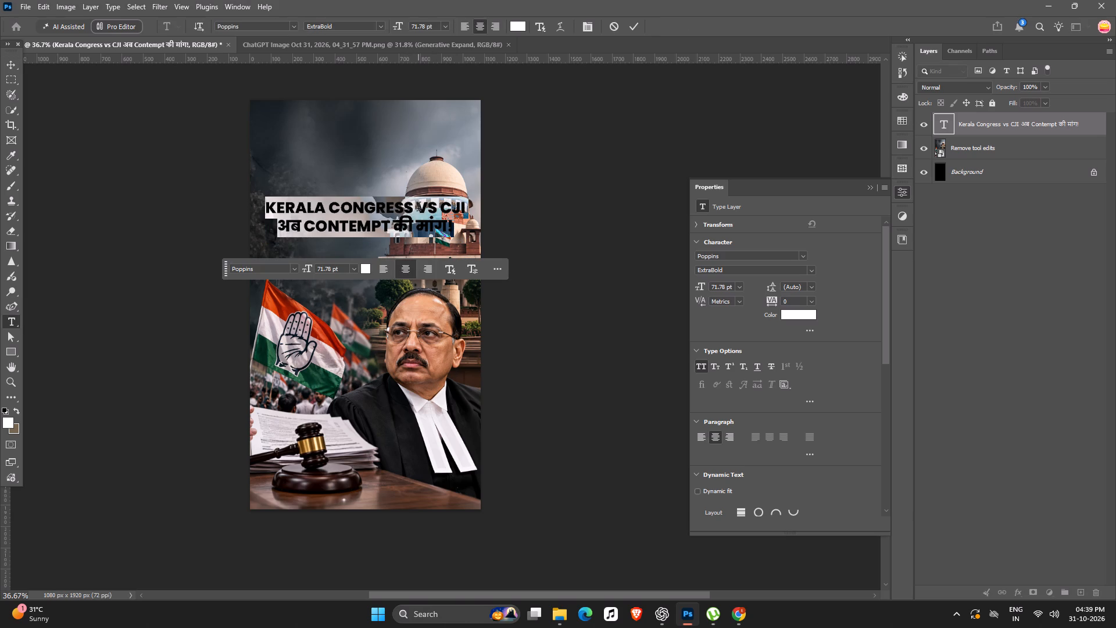
left_click(419, 208)
key("Return")
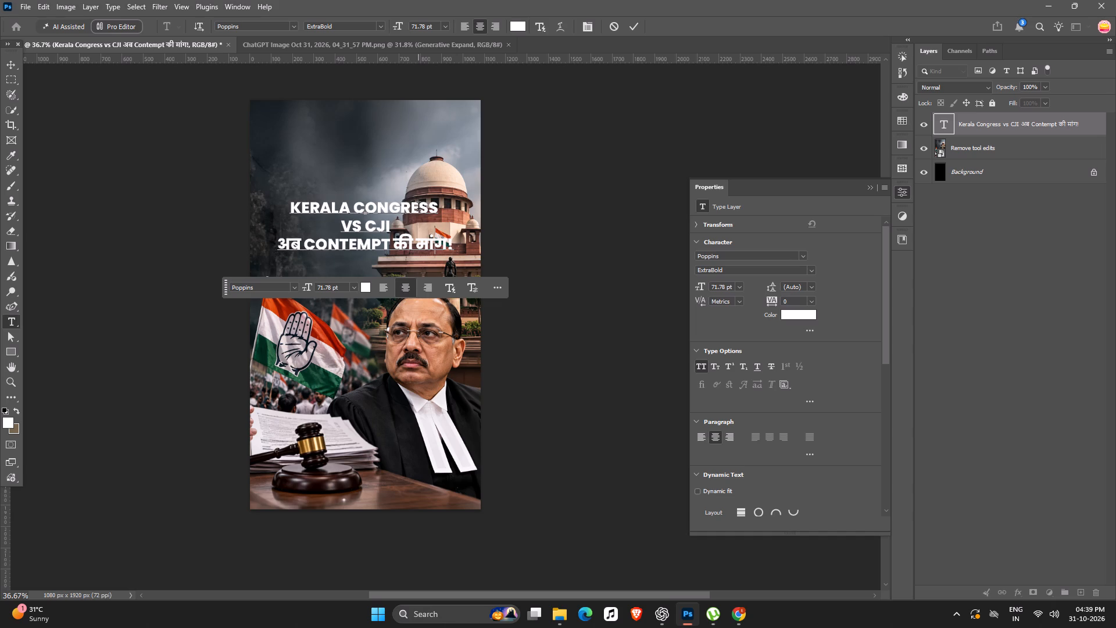
key("Return")
Cut "VS CJI" from the headline and paste it as the only text of a duplicate text layer placed above it.
scroll(355, 235, "up", 3, "ctrl")
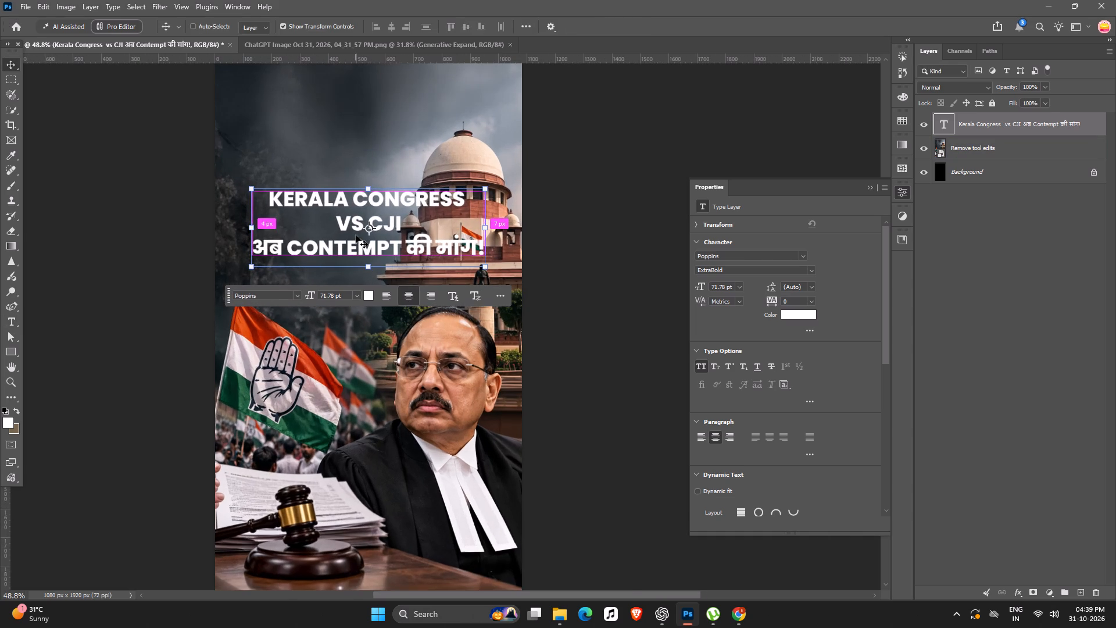
double_click(404, 222)
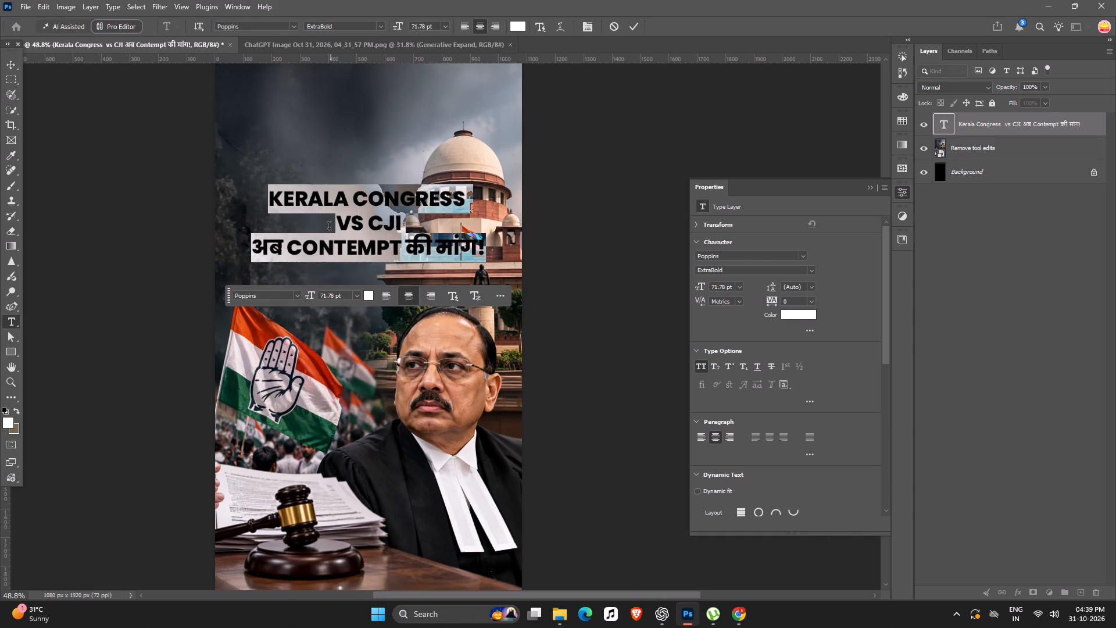
left_click_drag(332, 226, 426, 224)
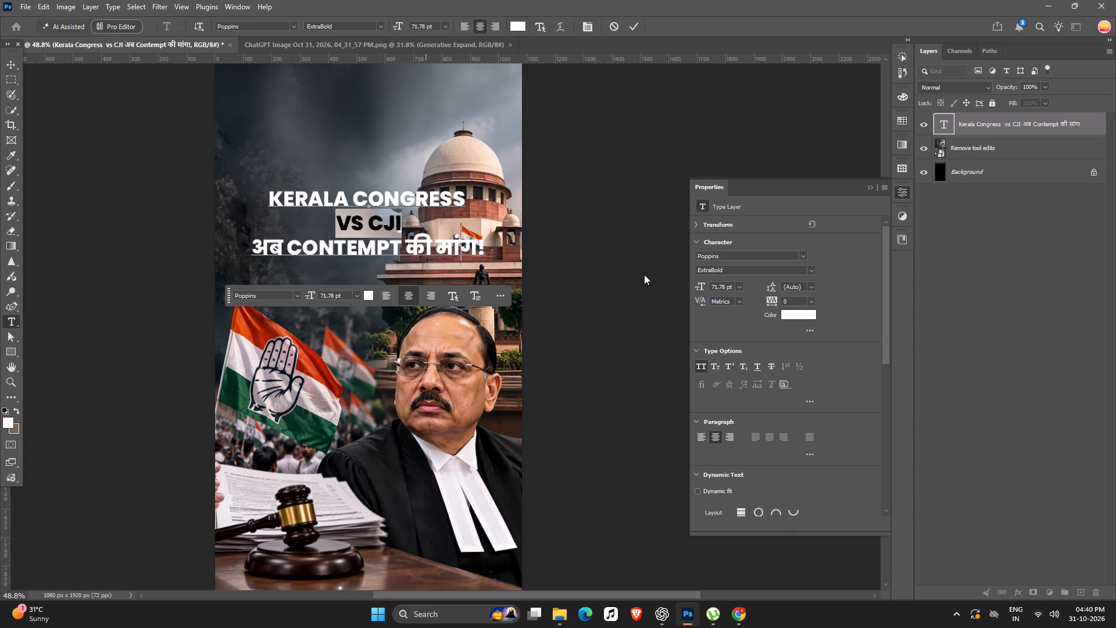
key("ctrl+x")
left_click(630, 266)
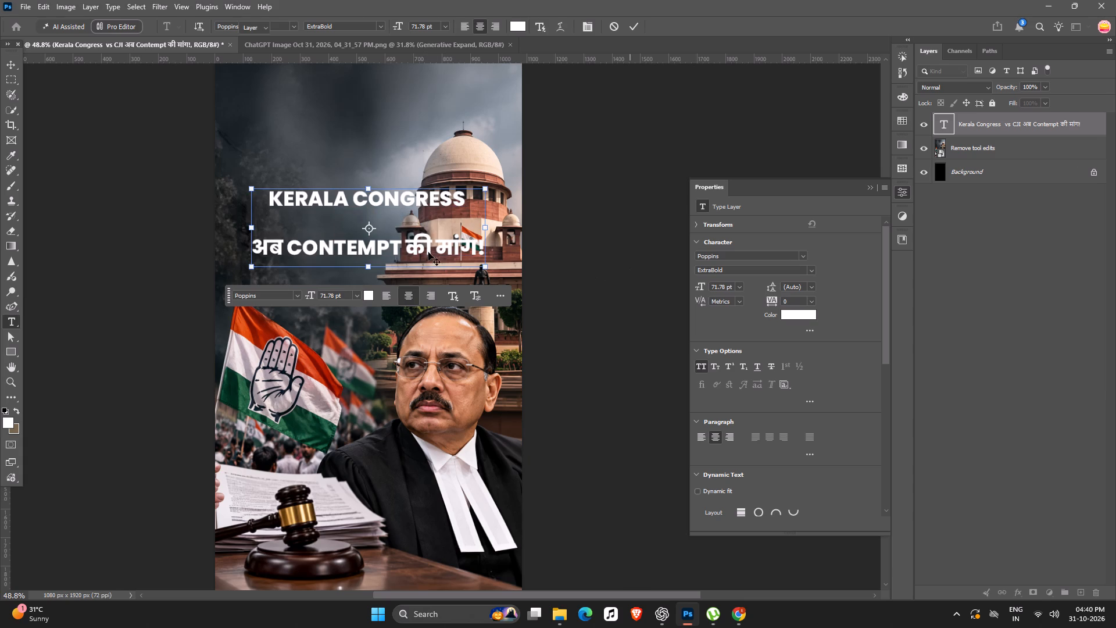
left_click_drag(415, 247, 412, 177, "alt")
double_click(412, 177)
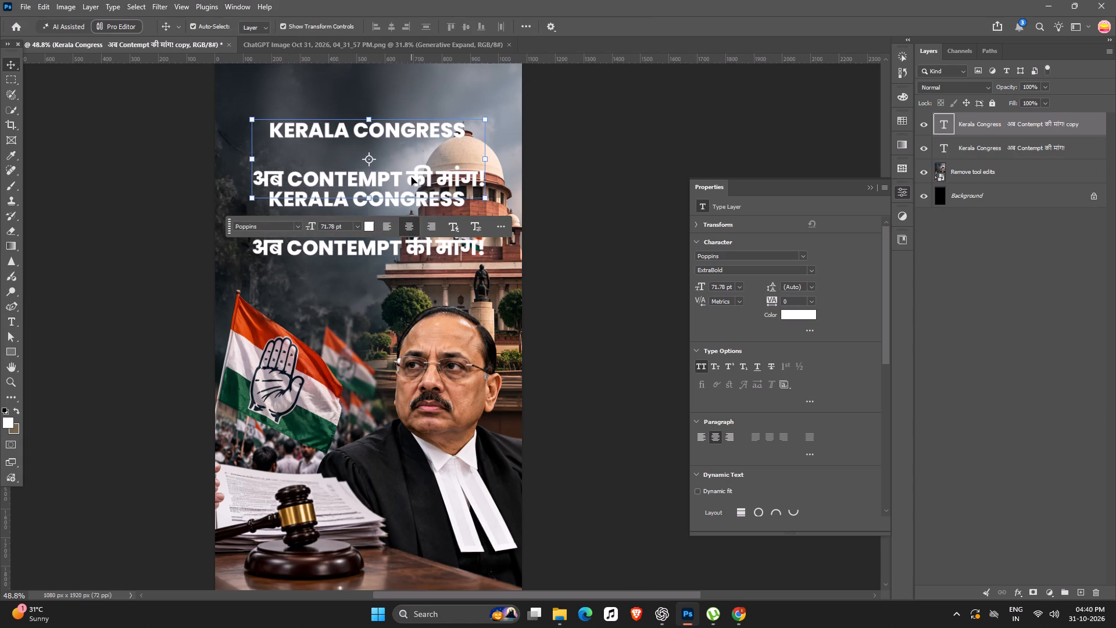
key("ctrl+BackSpace")
key("ctrl+BackSpace")
key("ctrl+BackSpace")
key("ctrl+v")
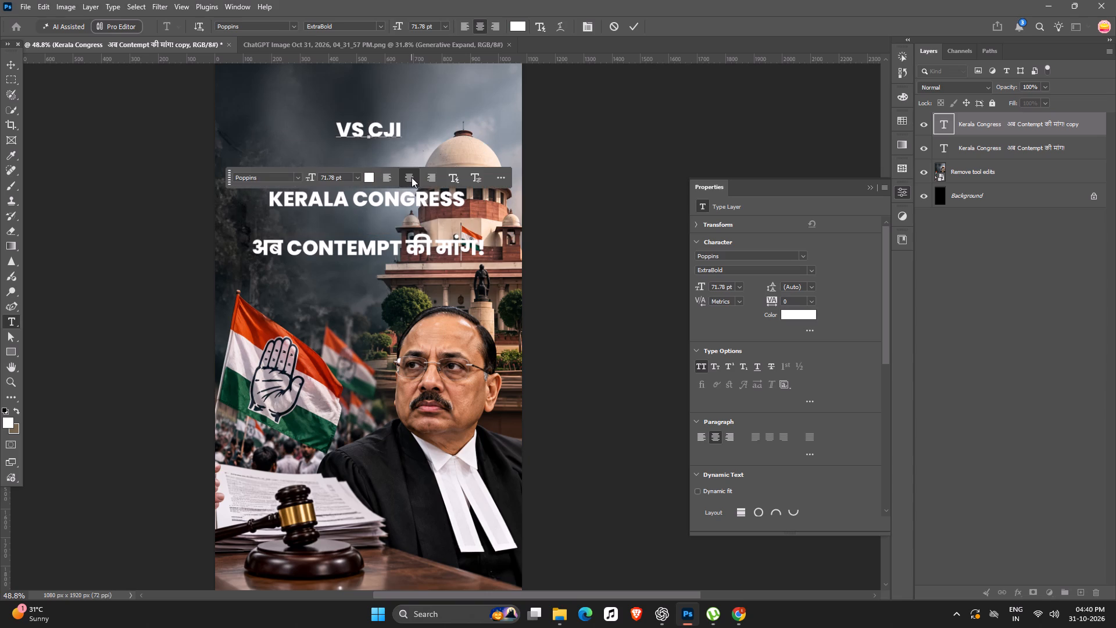
key("Return")
left_click(648, 189)
Cut the "अब CONTEMPT की मांग!" line from the headline and remove the blank lines, keeping only "KERALA CONGRESS".
triple_click(321, 250)
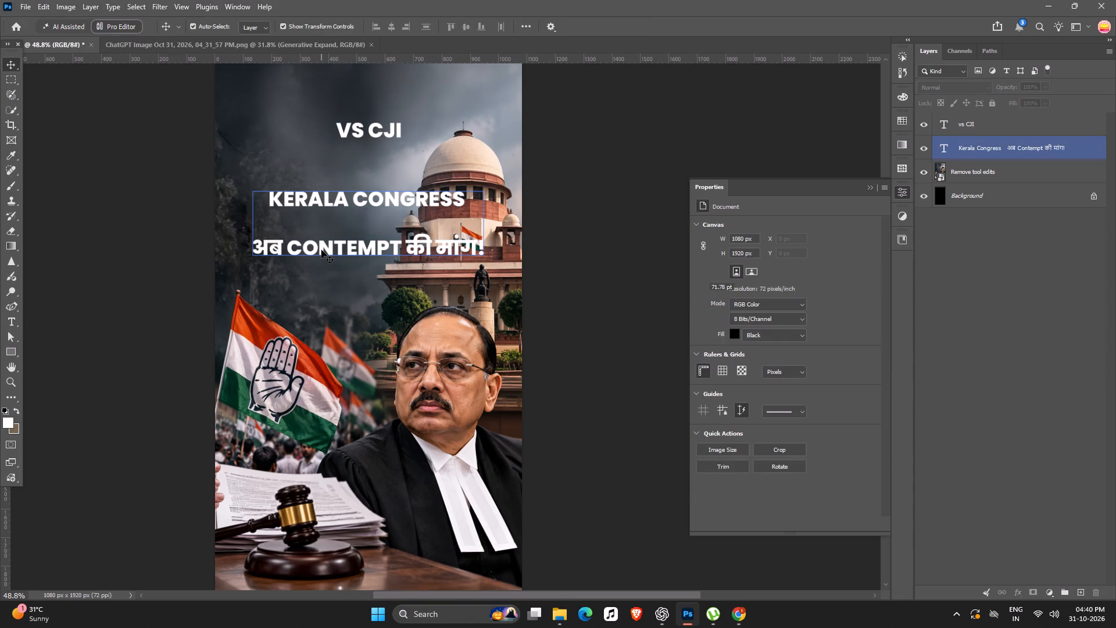
left_click_drag(253, 245, 639, 290)
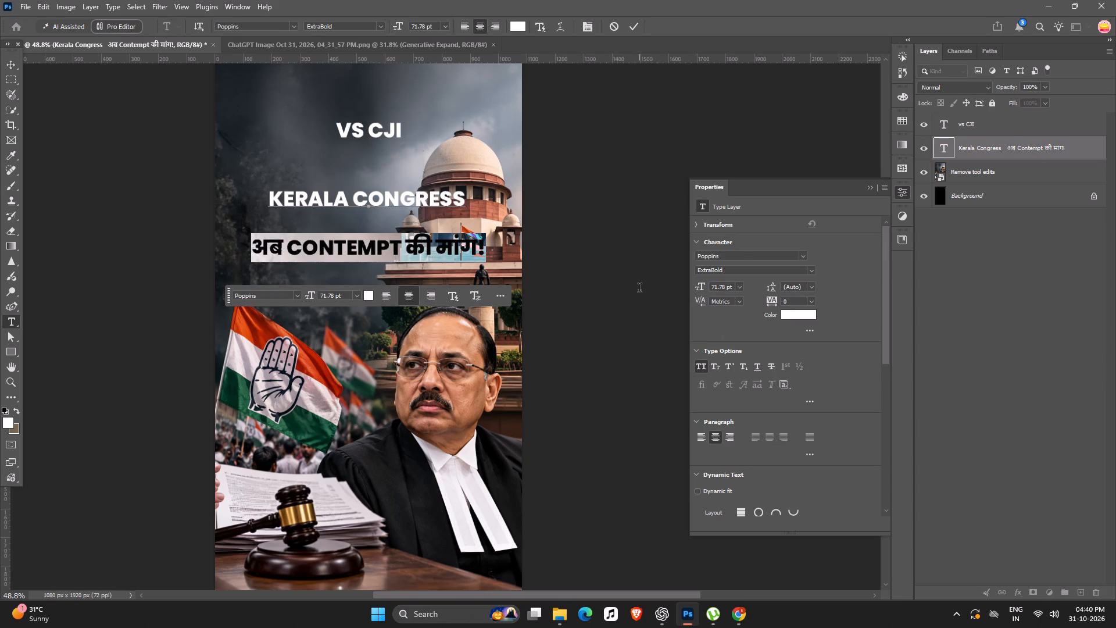
key("ctrl+x")
key("BackSpace")
key("BackSpace")
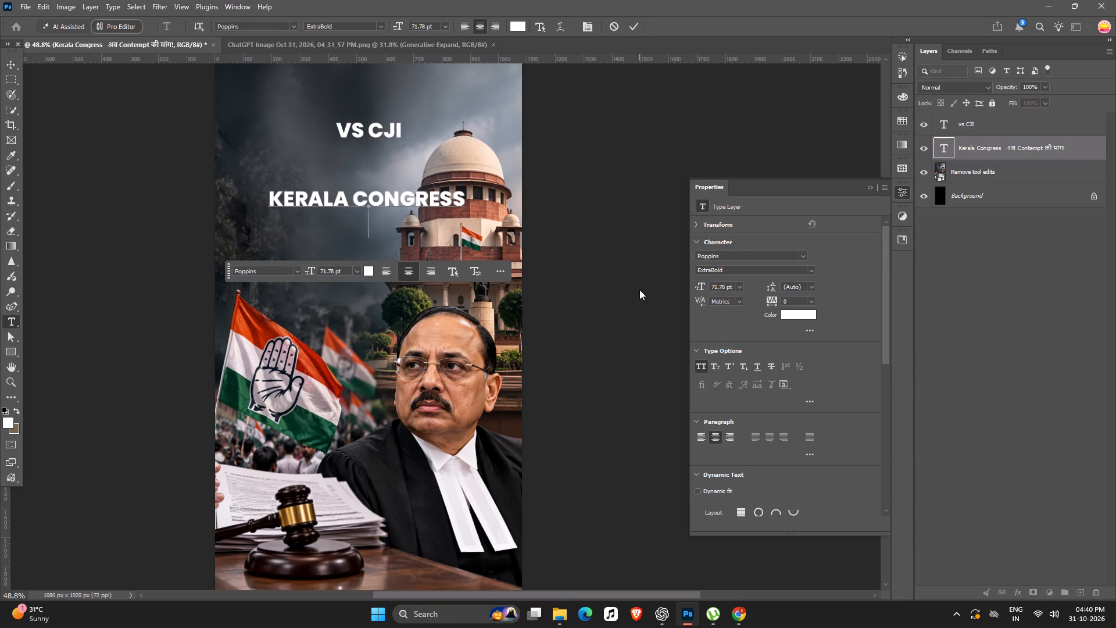
left_click(635, 24)
left_click(593, 197)
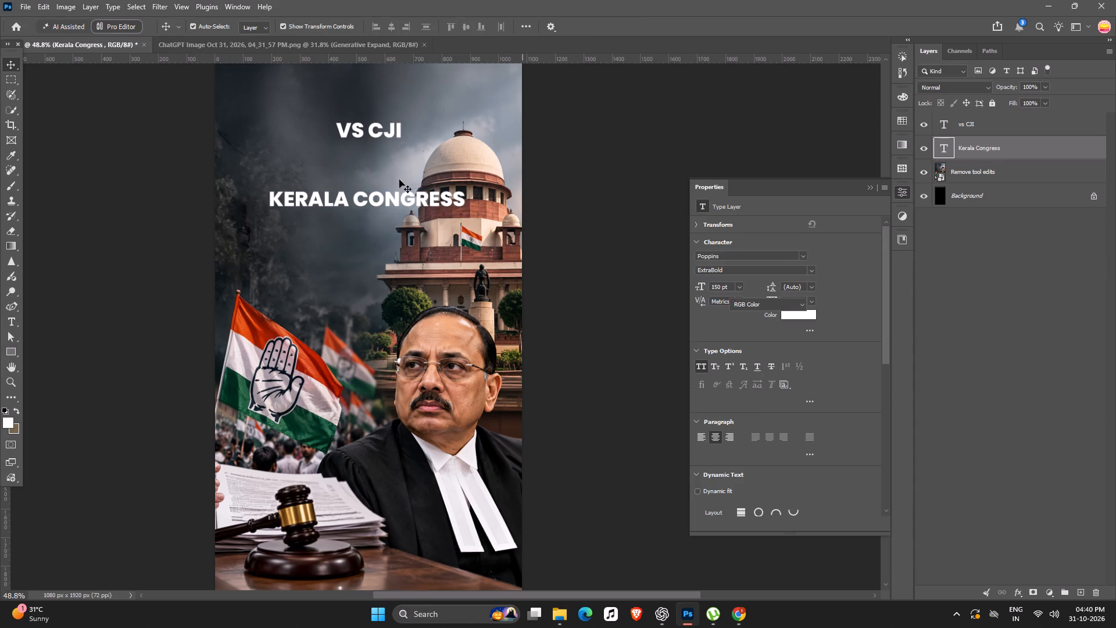
Move the "VS CJI" text directly beneath "KERALA CONGRESS".
left_click_drag(390, 129, 390, 225)
Duplicate the "VS CJI" layer below itself, replace its text with "अब CONTEMPT की मांग!", and lower that line slightly.
left_click_drag(390, 226, 390, 245, "alt")
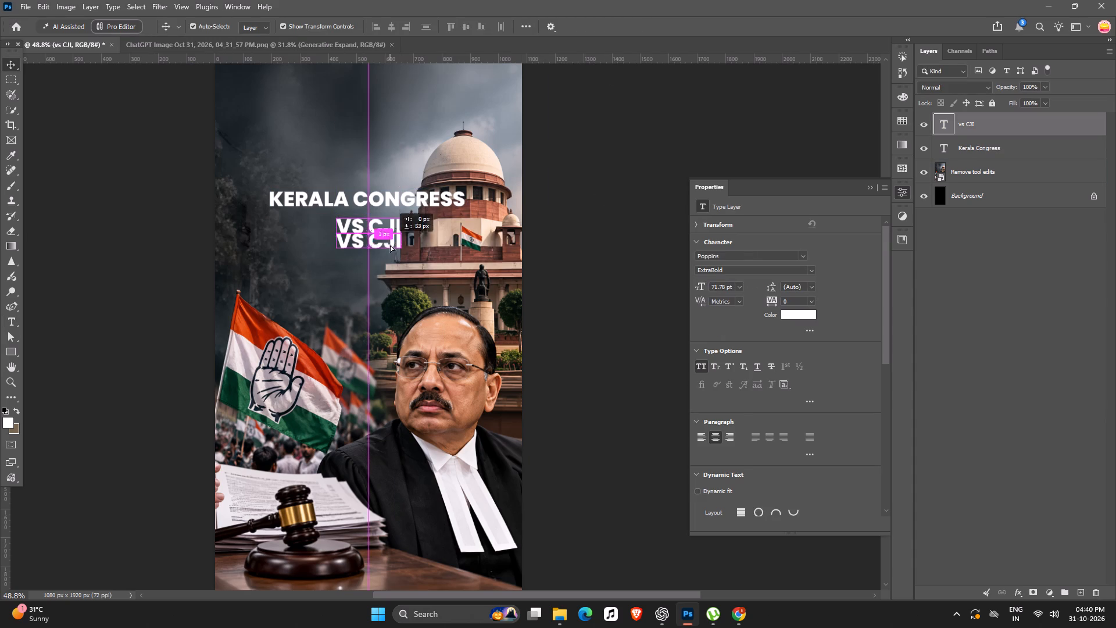
left_click_drag(390, 245, 390, 254, "alt")
triple_click(390, 254)
key("ctrl+BackSpace")
key("ctrl+BackSpace")
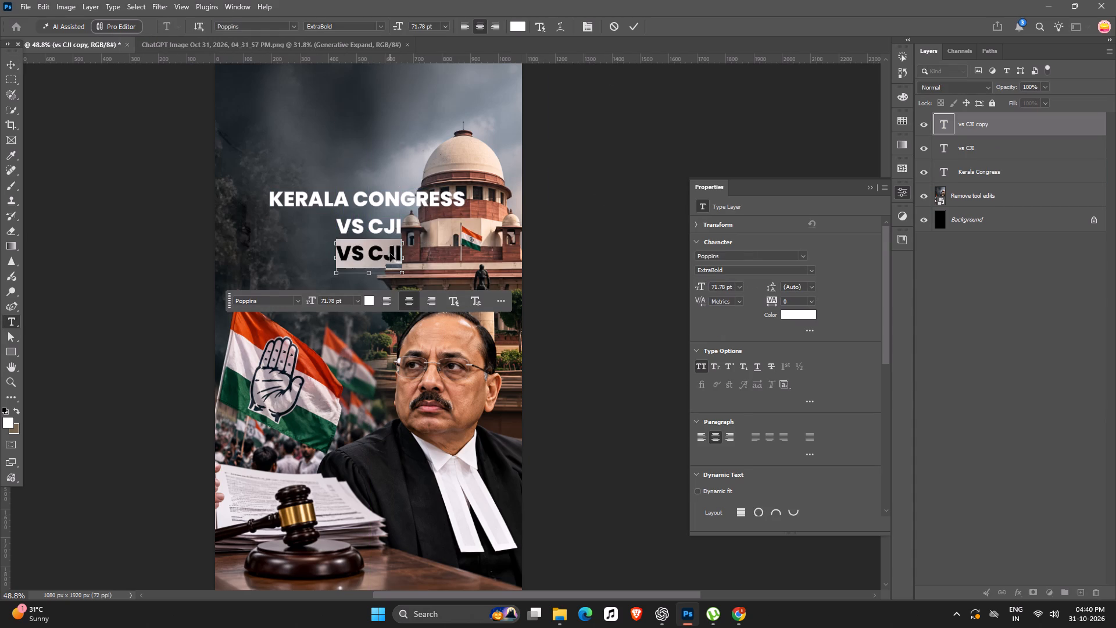
key("ctrl+v")
key("Return")
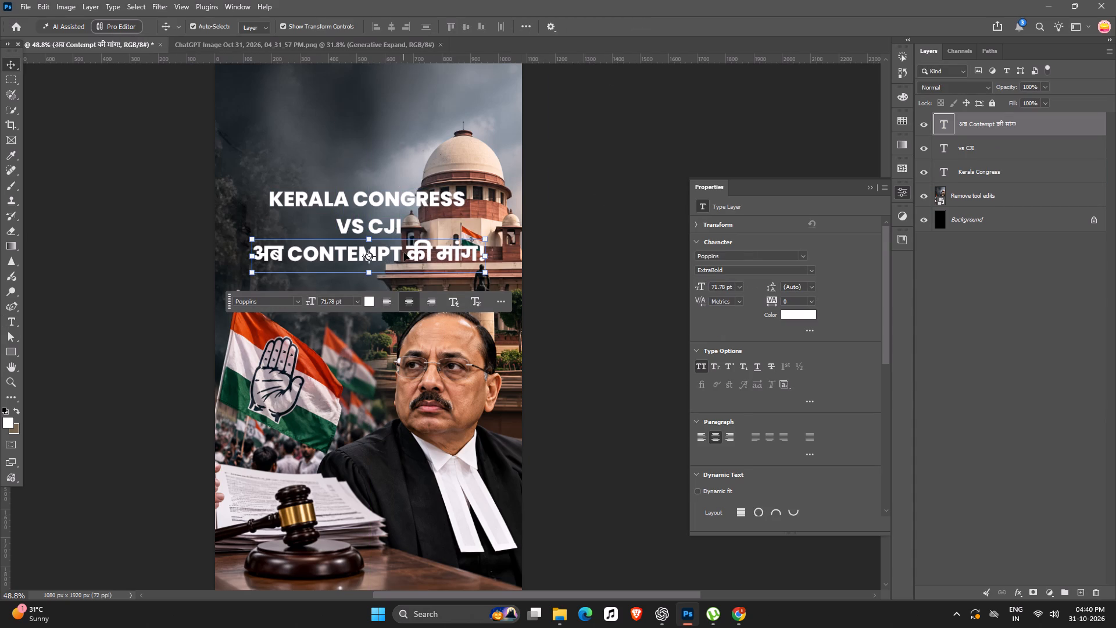
left_click_drag(404, 253, 404, 263)
left_click(617, 264)
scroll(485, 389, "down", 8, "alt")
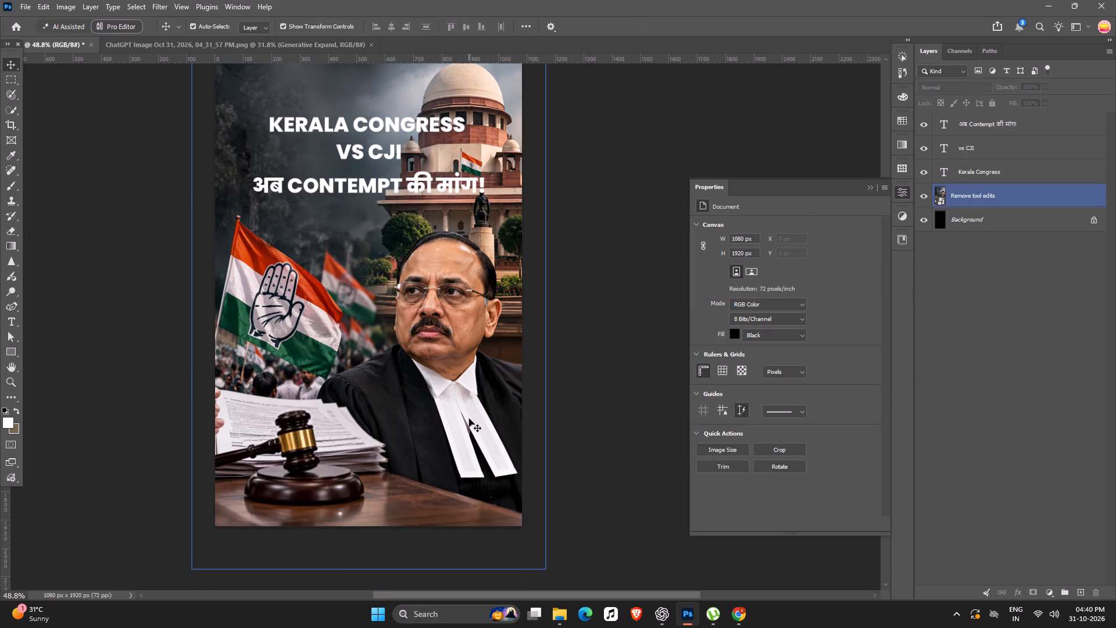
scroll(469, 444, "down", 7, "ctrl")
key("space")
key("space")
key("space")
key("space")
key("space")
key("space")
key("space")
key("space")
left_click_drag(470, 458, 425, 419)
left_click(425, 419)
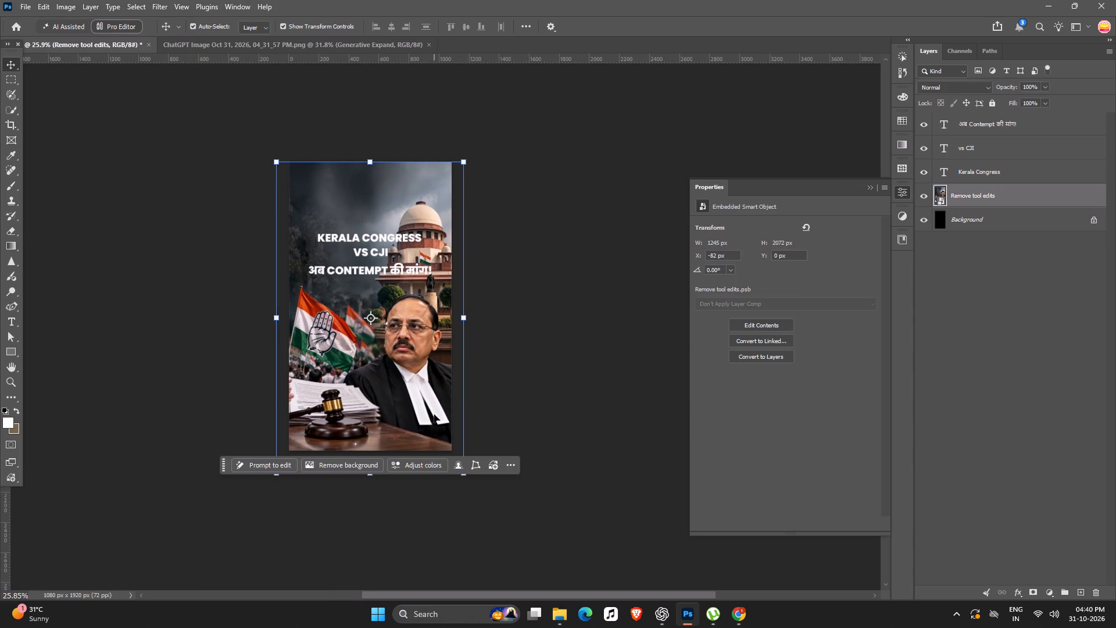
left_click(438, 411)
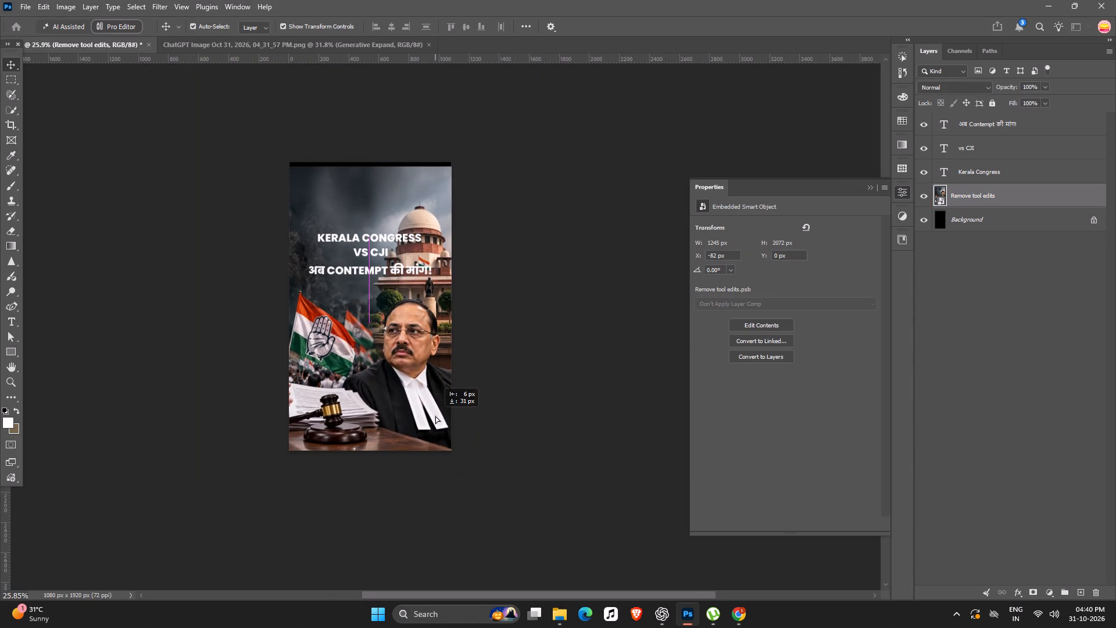
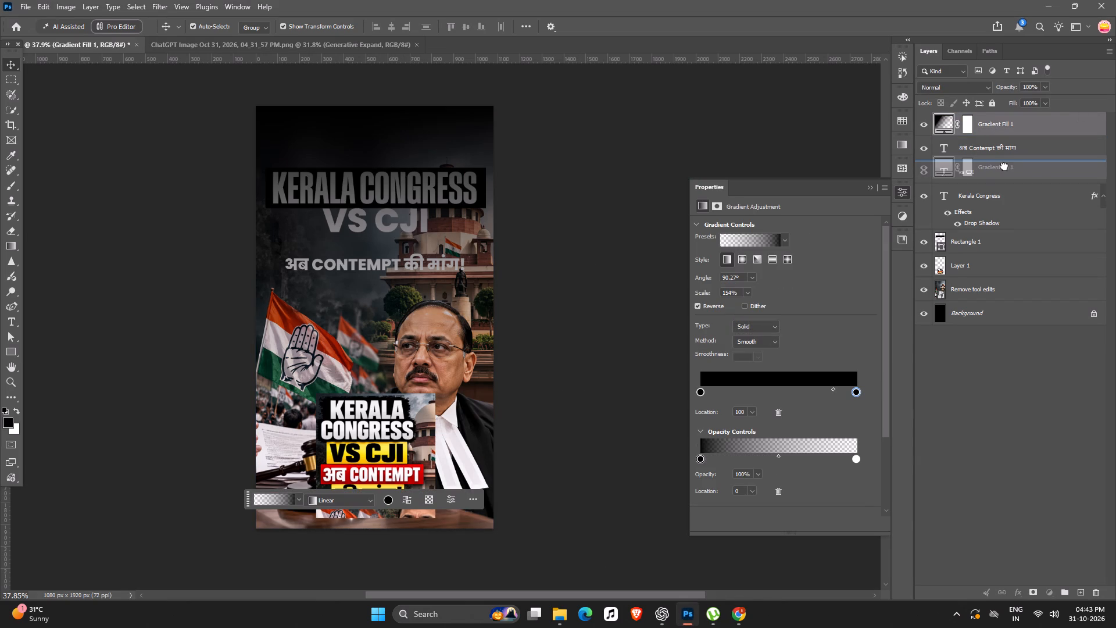
left_click_drag(1004, 166, 1007, 213)
left_click(550, 198)
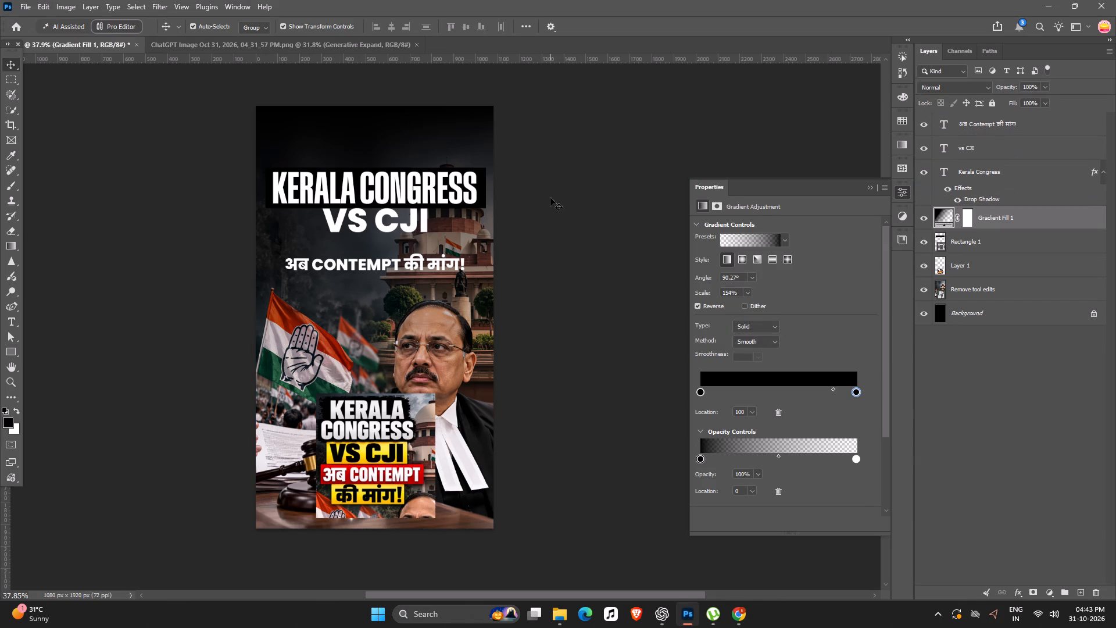
Hide the black rectangle layer behind the "KERALA CONGRESS" text and deselect all layers.
left_click(486, 188)
left_click(480, 189)
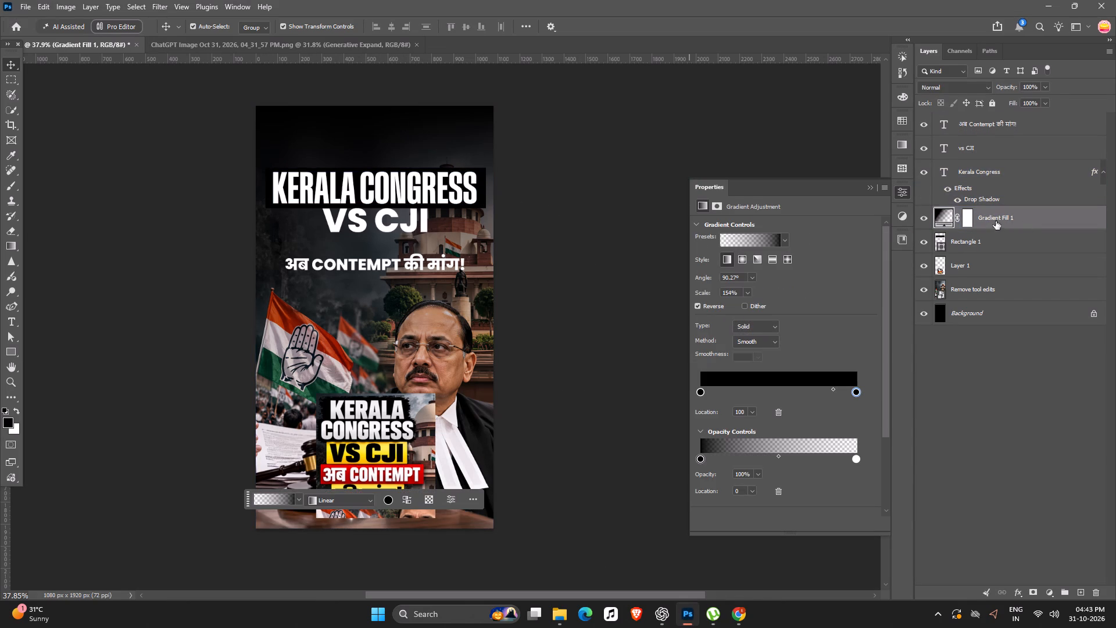
left_click(925, 237)
left_click(625, 189)
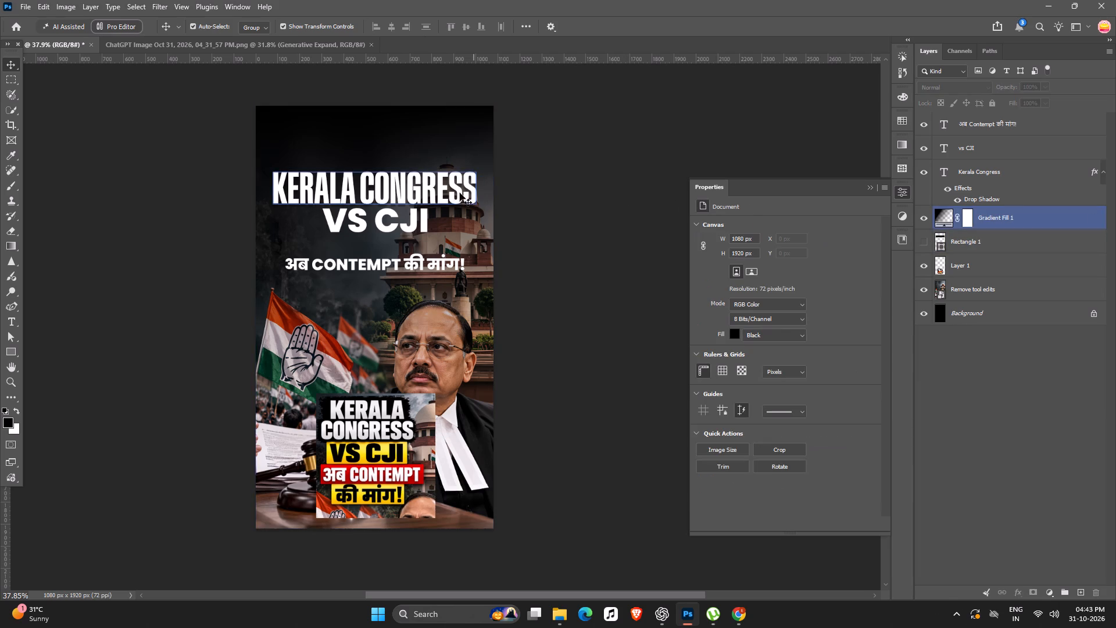
Nudge the "KERALA CONGRESS" text up by about 30 px and deselect it.
left_click(455, 192)
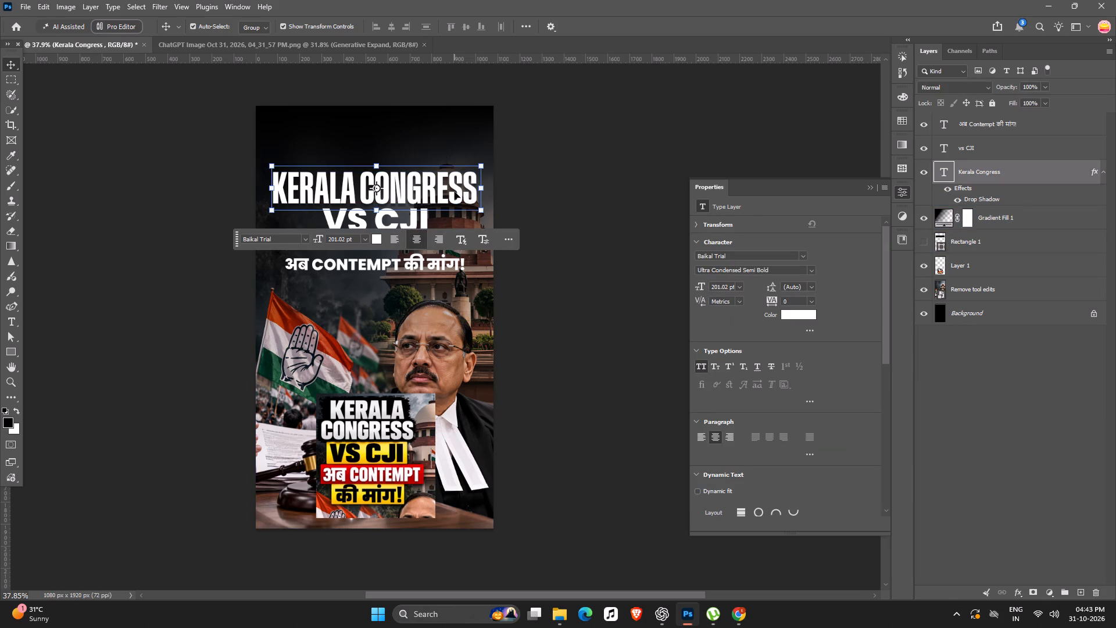
key("shift+Up")
key("shift+Up")
key("shift+Up")
left_click(617, 195)
Place Judiciary REEL.png from the All Size Logos folder into the poster and scale it to about 413% to fit the canvas.
left_click(557, 611)
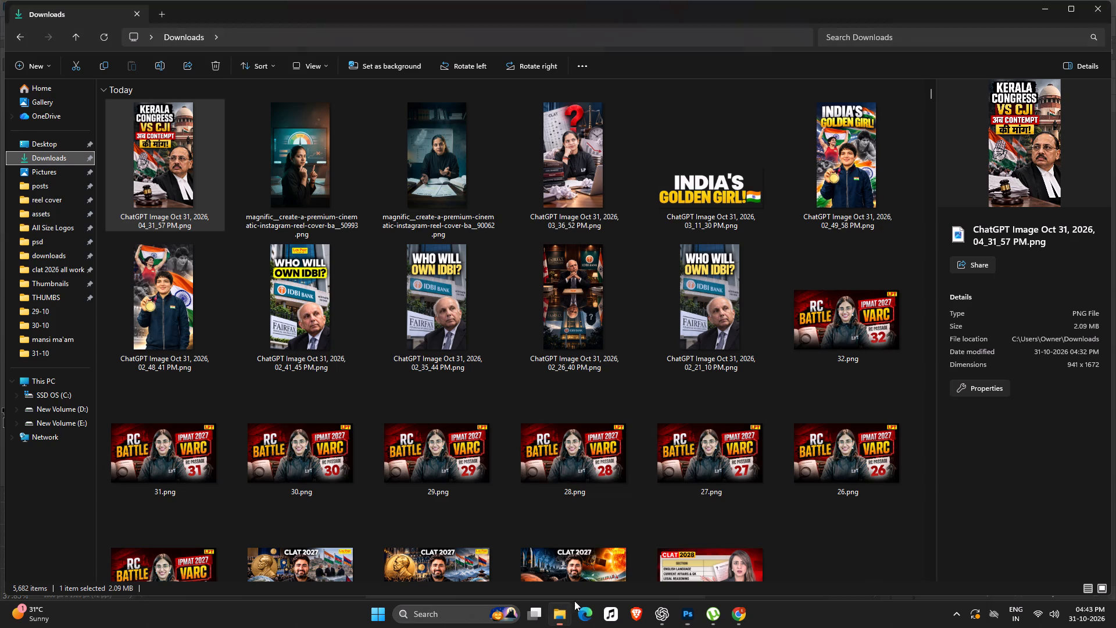
double_click(58, 234)
scroll(228, 291, "down", 10)
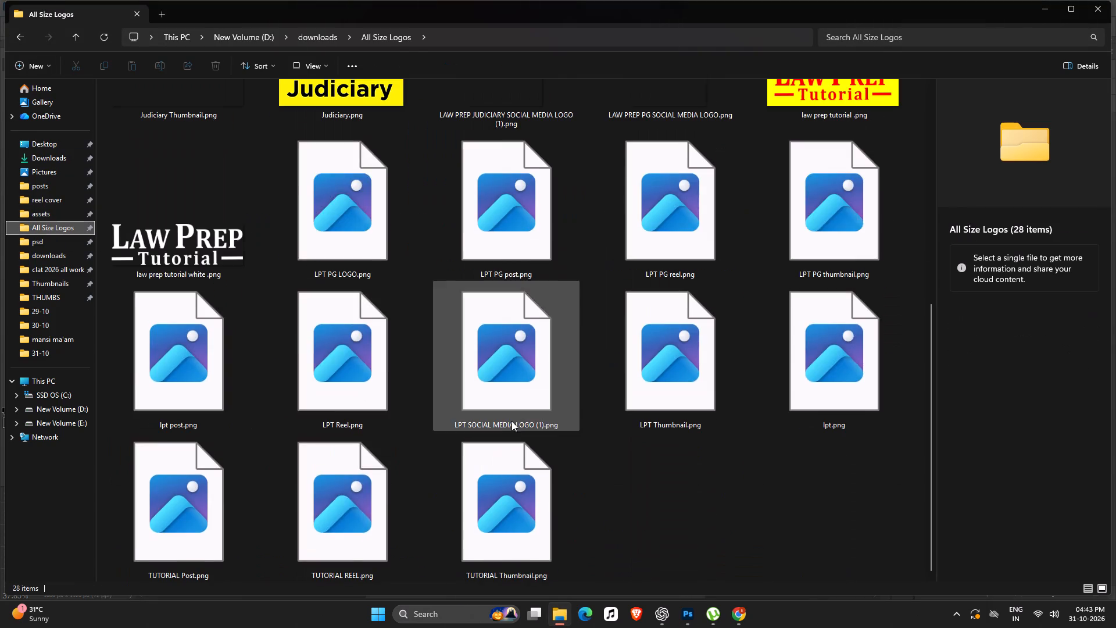
scroll(512, 421, "down", 6)
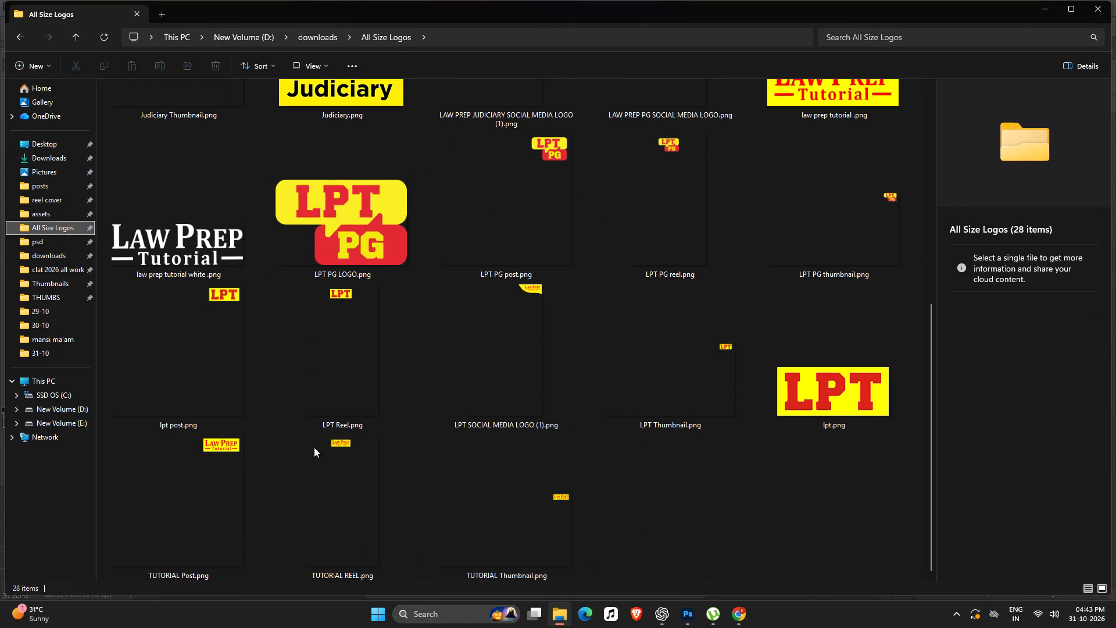
scroll(734, 404, "up", 1)
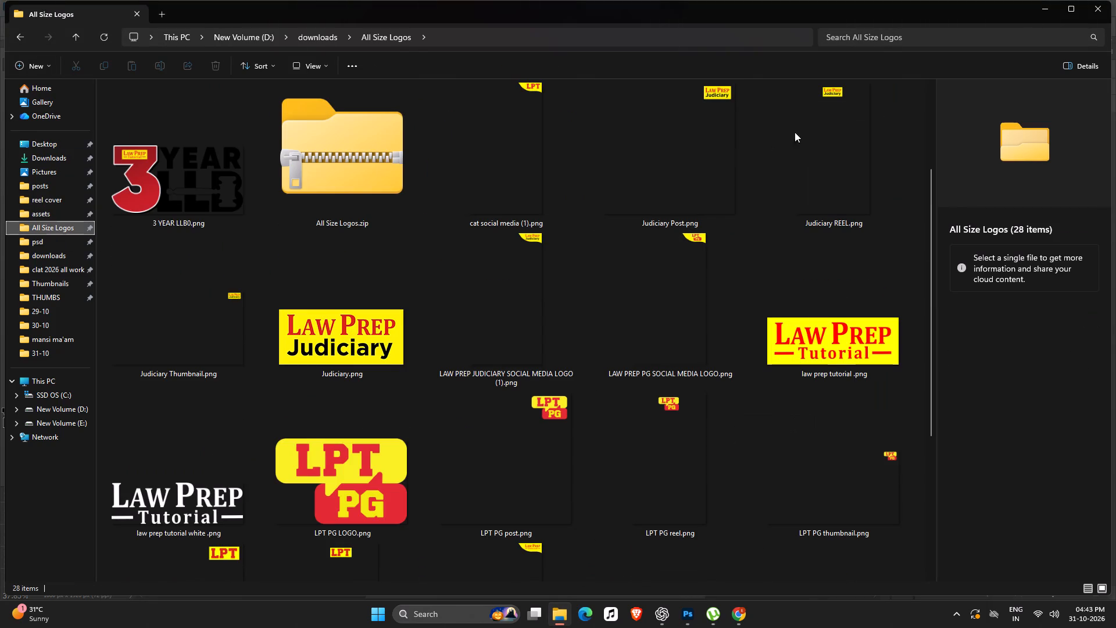
left_click_drag(840, 94, 352, 415)
left_click_drag(406, 267, 518, 179)
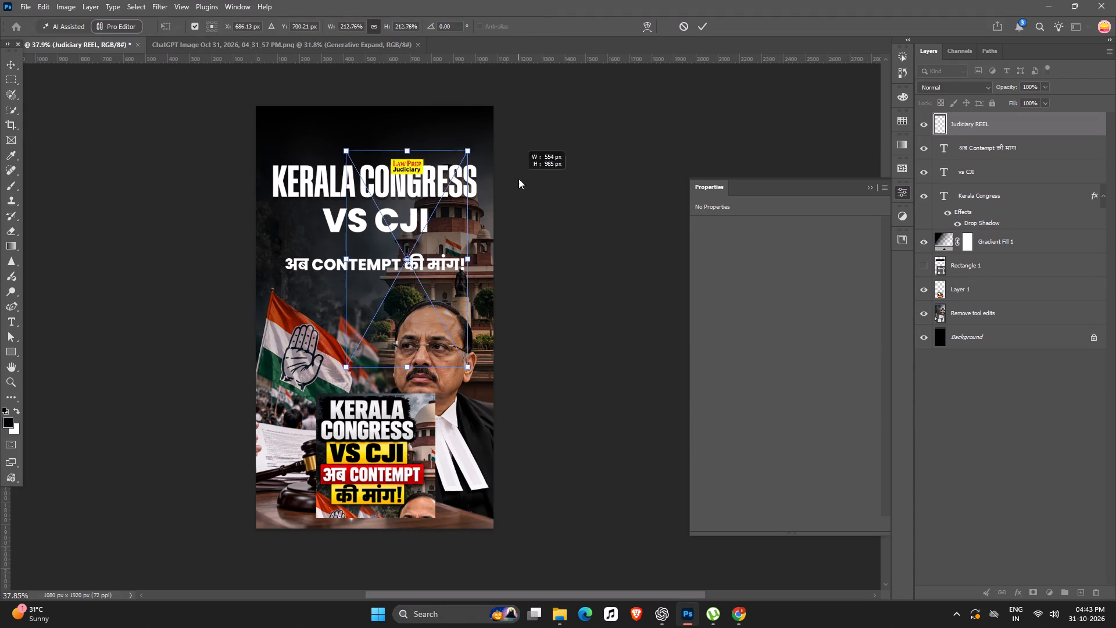
left_click_drag(518, 179, 565, 148)
left_click_drag(349, 367, 183, 484)
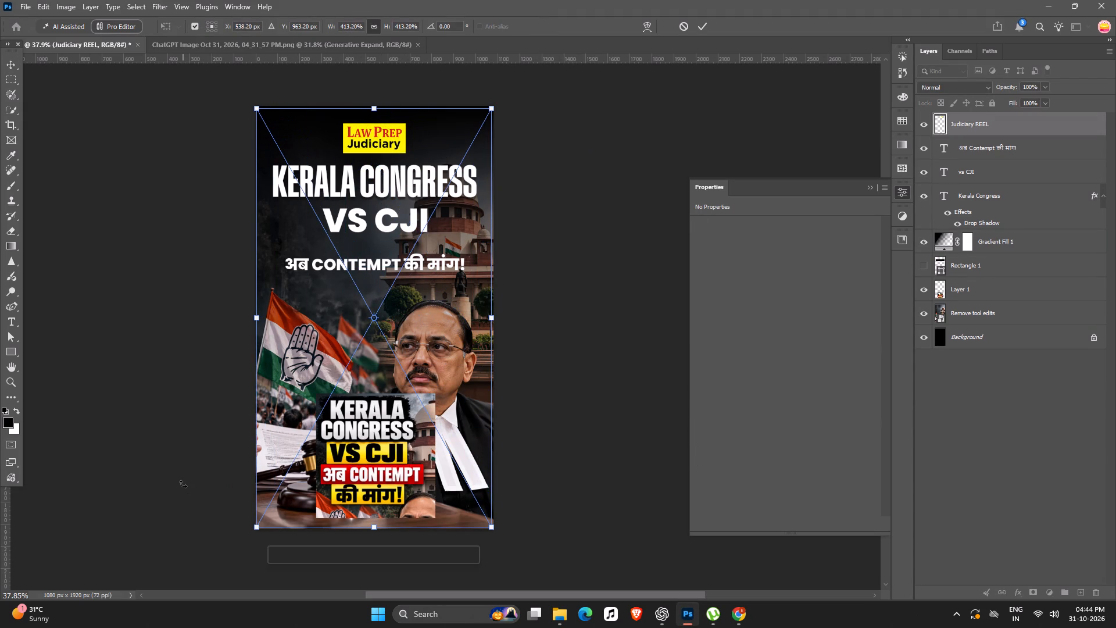
key("Return")
Nudge the Law Prep Judiciary logo layer up by about 30 px and deselect it.
key("shift+Up")
key("shift+Up")
key("shift+Up")
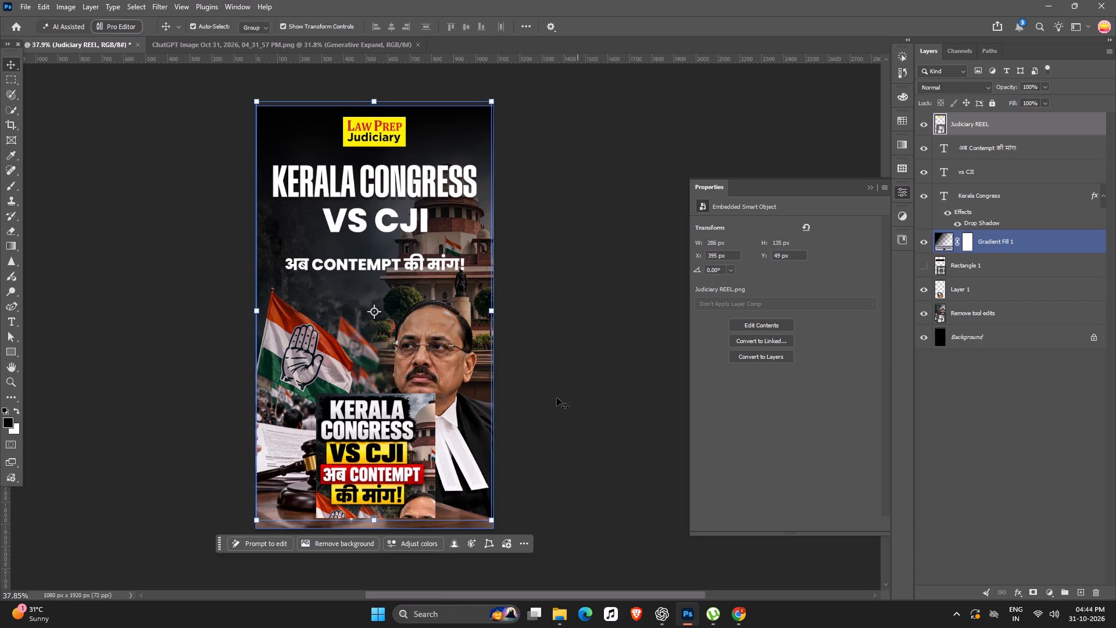
key("shift+Up")
key("shift+Down")
left_click(653, 311)
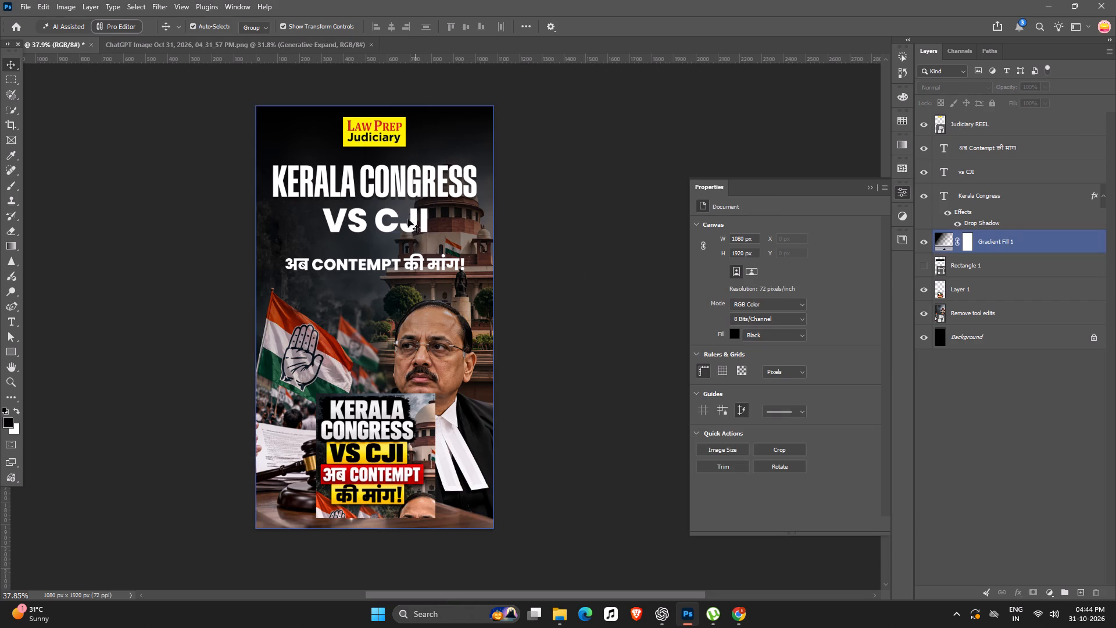
Draw a black 509 × 160 px rectangle covering the "VS CJI" text.
left_click(404, 216)
left_click(12, 352)
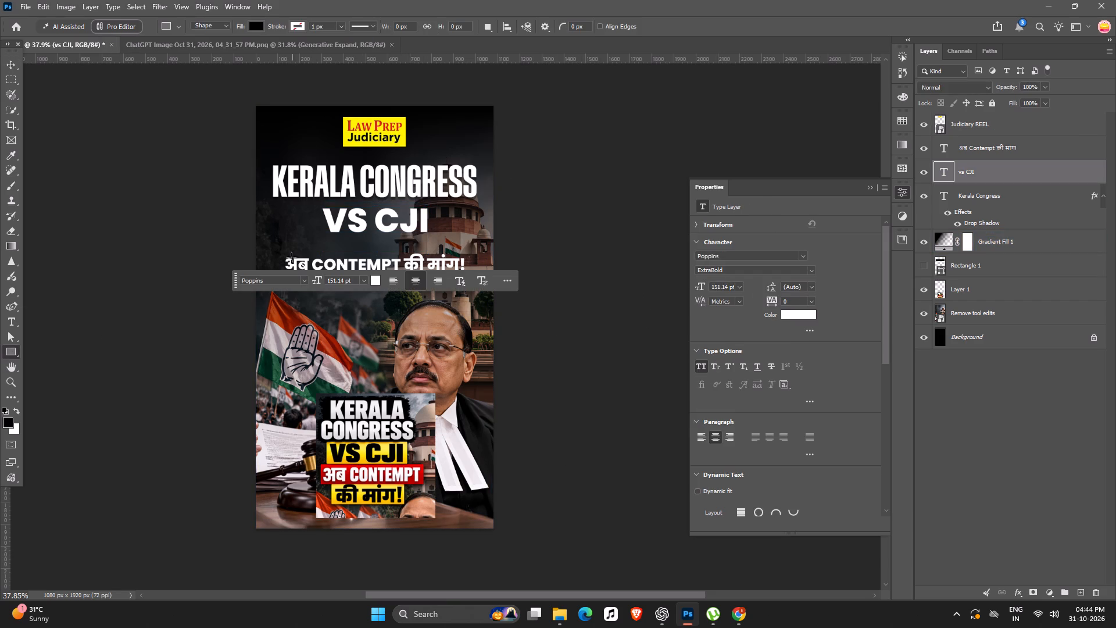
left_click_drag(320, 203, 438, 235)
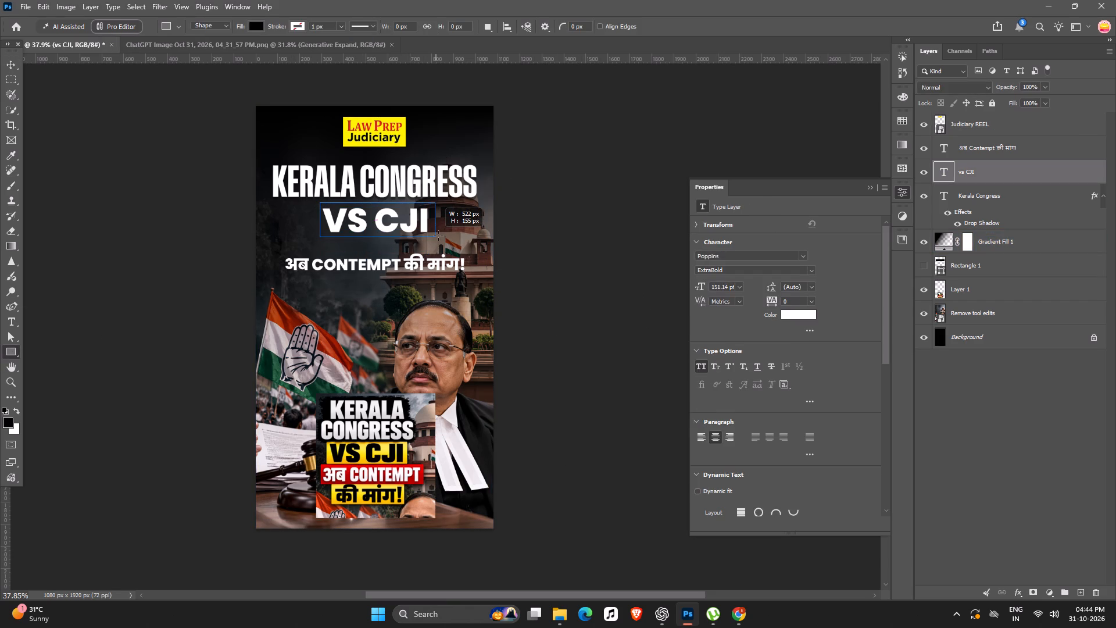
left_click_drag(438, 235, 432, 238)
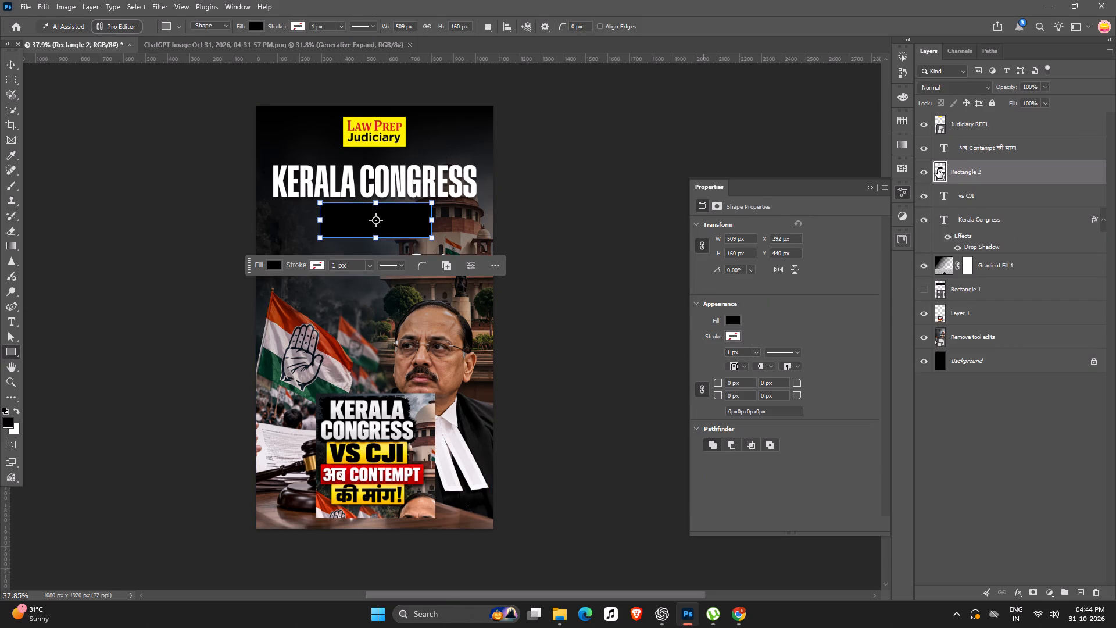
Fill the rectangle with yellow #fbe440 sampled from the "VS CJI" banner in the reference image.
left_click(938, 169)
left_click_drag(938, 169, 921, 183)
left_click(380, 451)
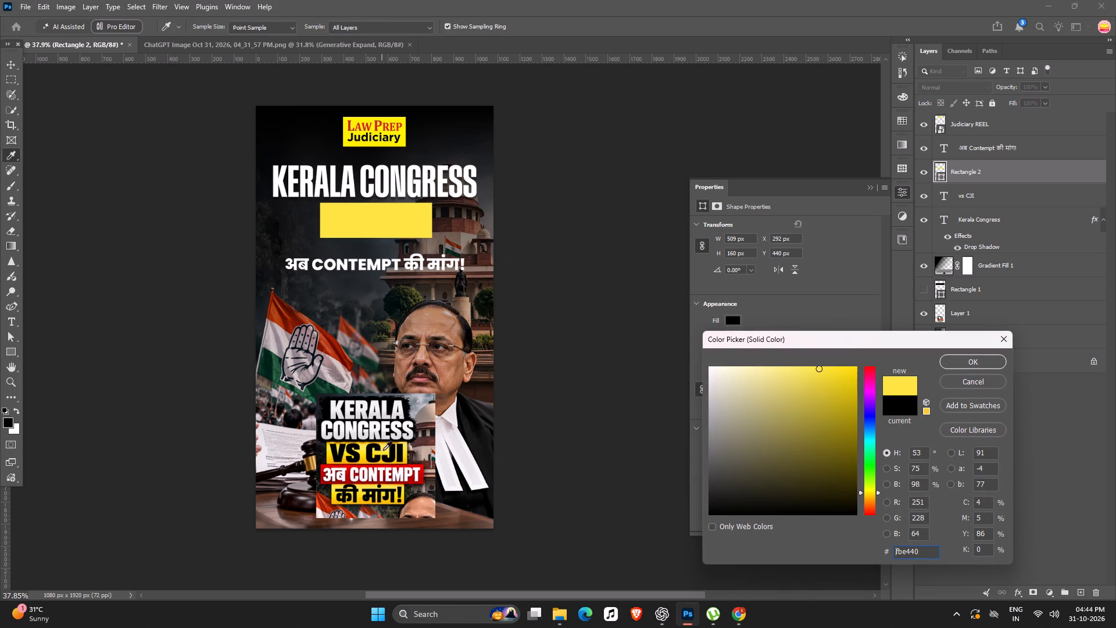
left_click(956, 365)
Move the rectangle layer two levels down, below the "Kerala Congress" text layer, and deselect it.
key("ctrl+bracketleft")
key("ctrl+bracketleft")
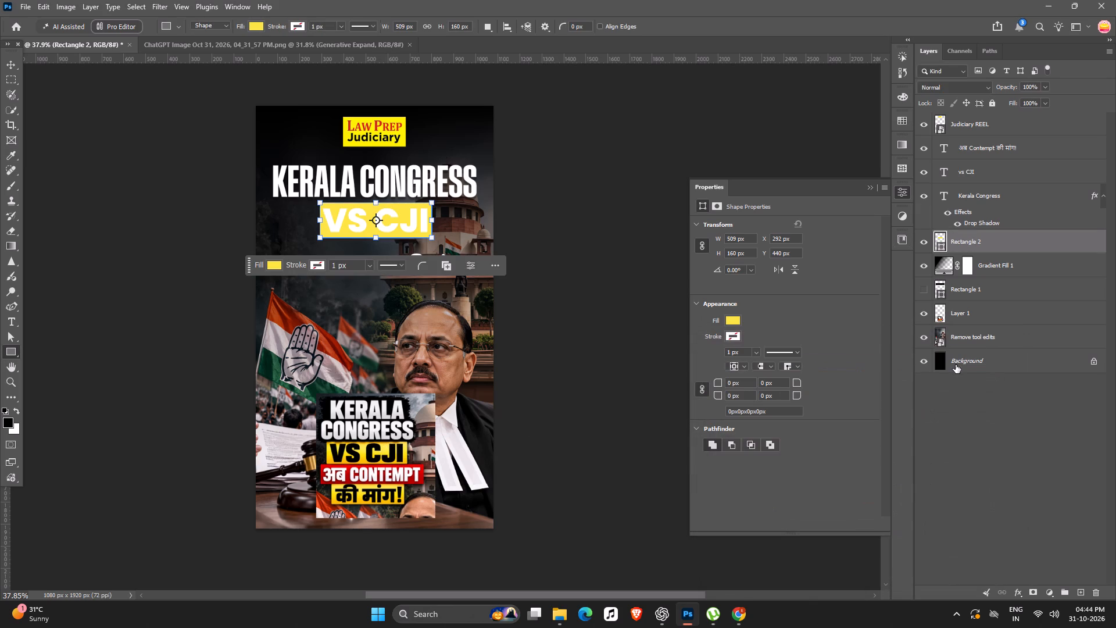
key("v")
left_click(548, 259)
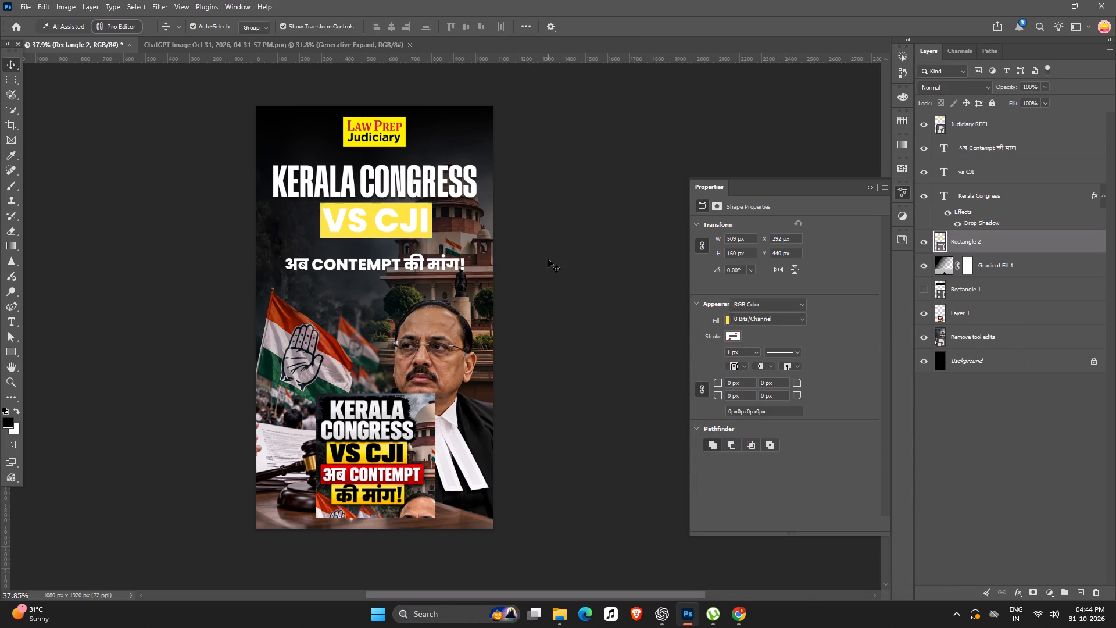
Change the "VS CJI" text color to black and deselect the text.
left_click(420, 221)
left_click(800, 313)
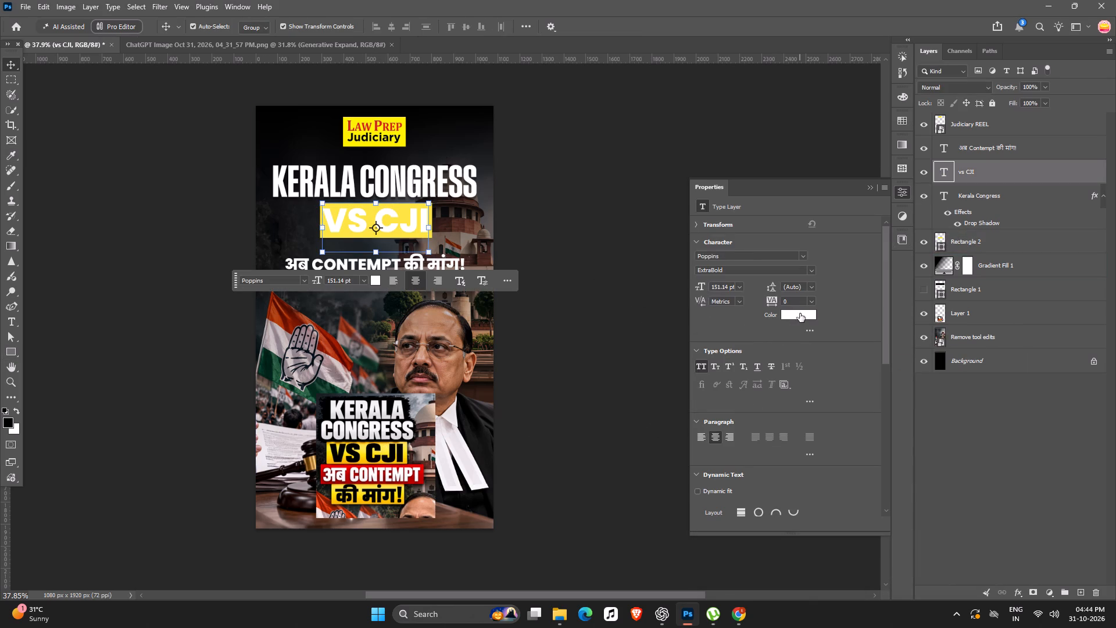
left_click_drag(766, 429, 620, 585)
left_click(977, 363)
left_click(576, 167)
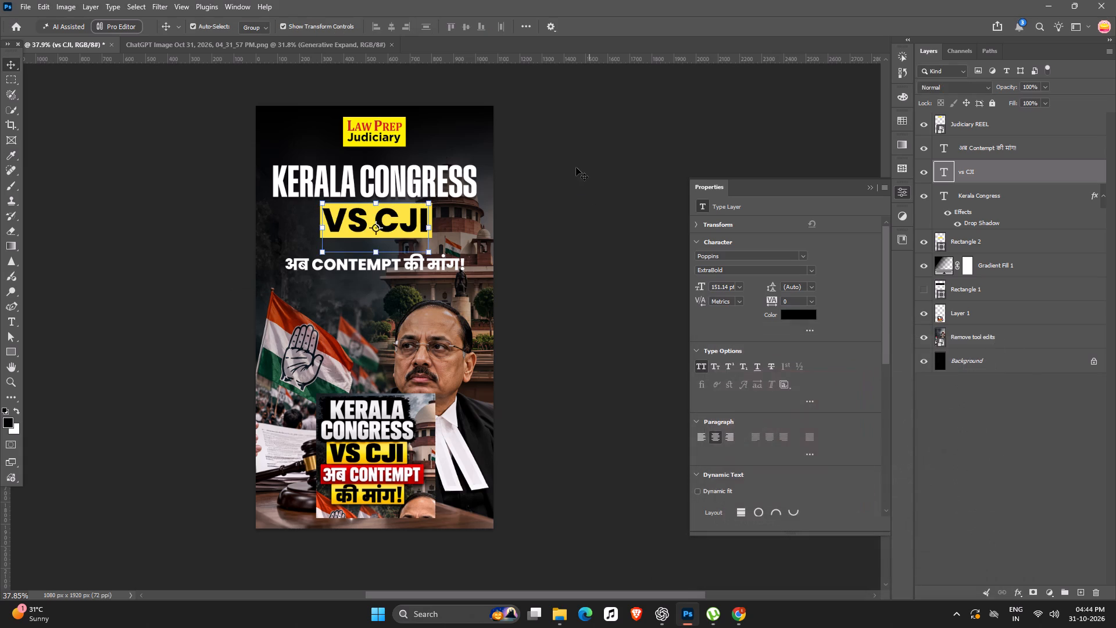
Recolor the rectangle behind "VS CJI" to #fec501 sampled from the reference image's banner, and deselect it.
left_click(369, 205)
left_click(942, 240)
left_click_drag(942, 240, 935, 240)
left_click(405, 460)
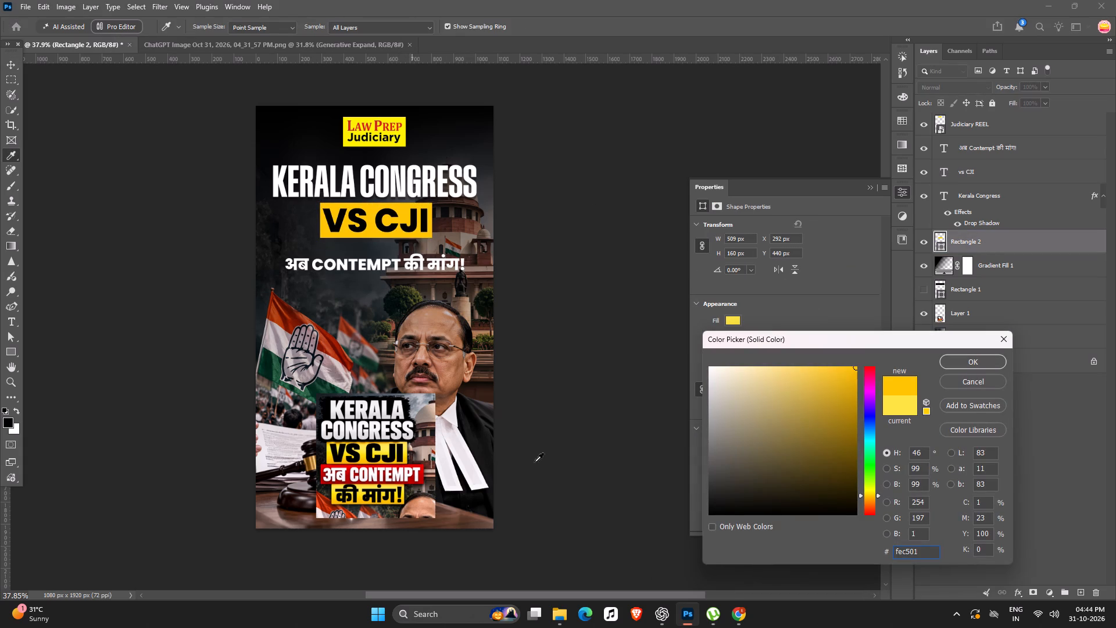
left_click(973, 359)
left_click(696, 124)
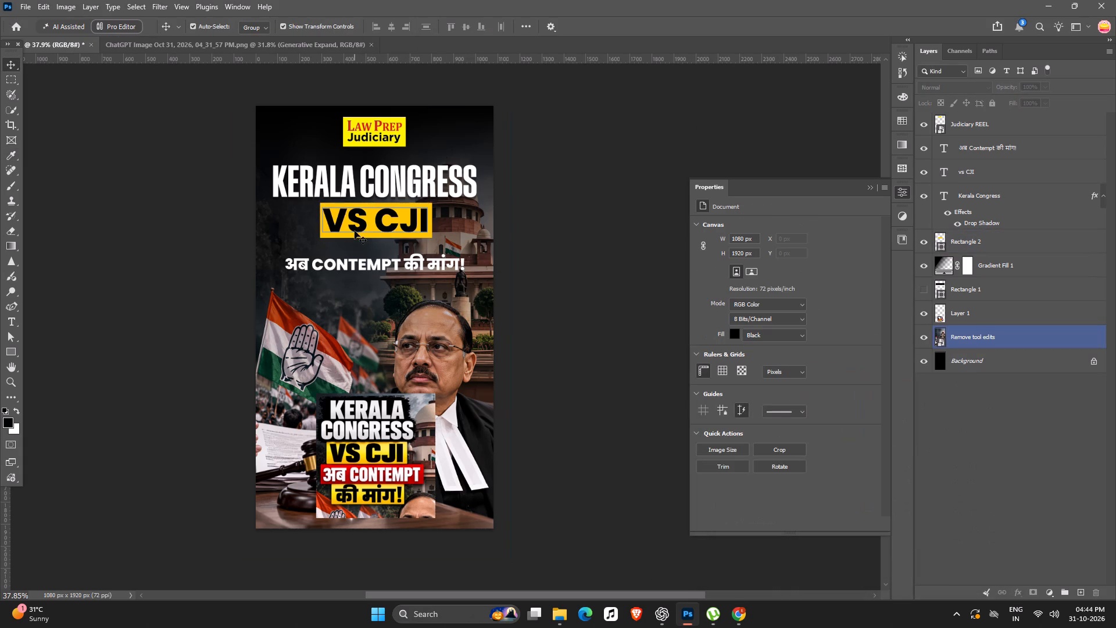
Set the "VS CJI" rectangle's fill to yellow #fff000 sampled from the Law Prep logo background, and deselect it.
left_click(392, 208)
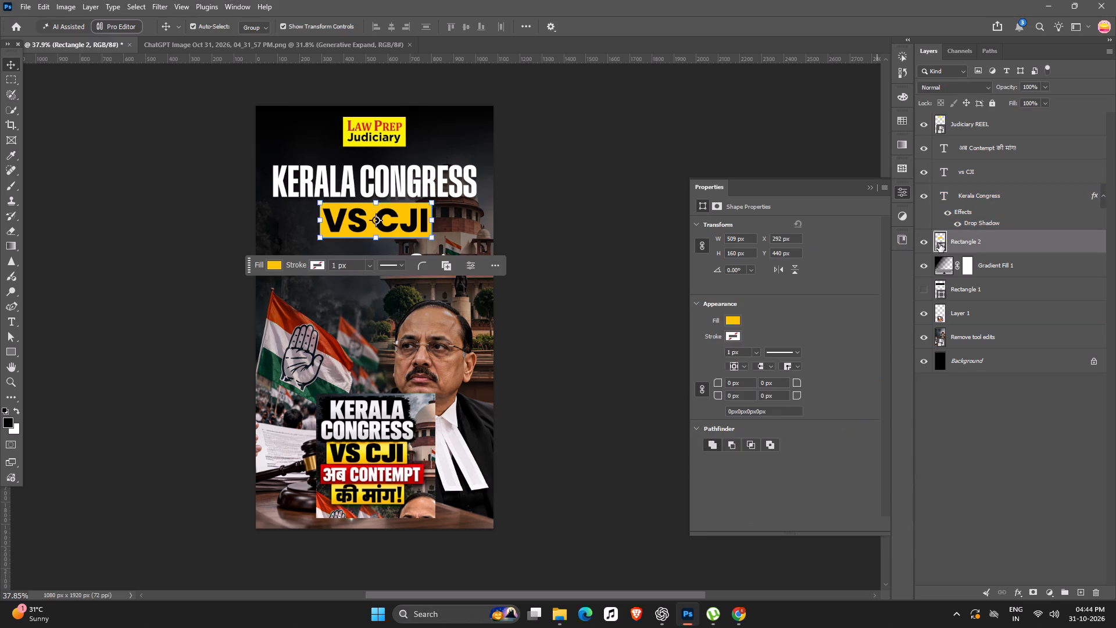
double_click(940, 239)
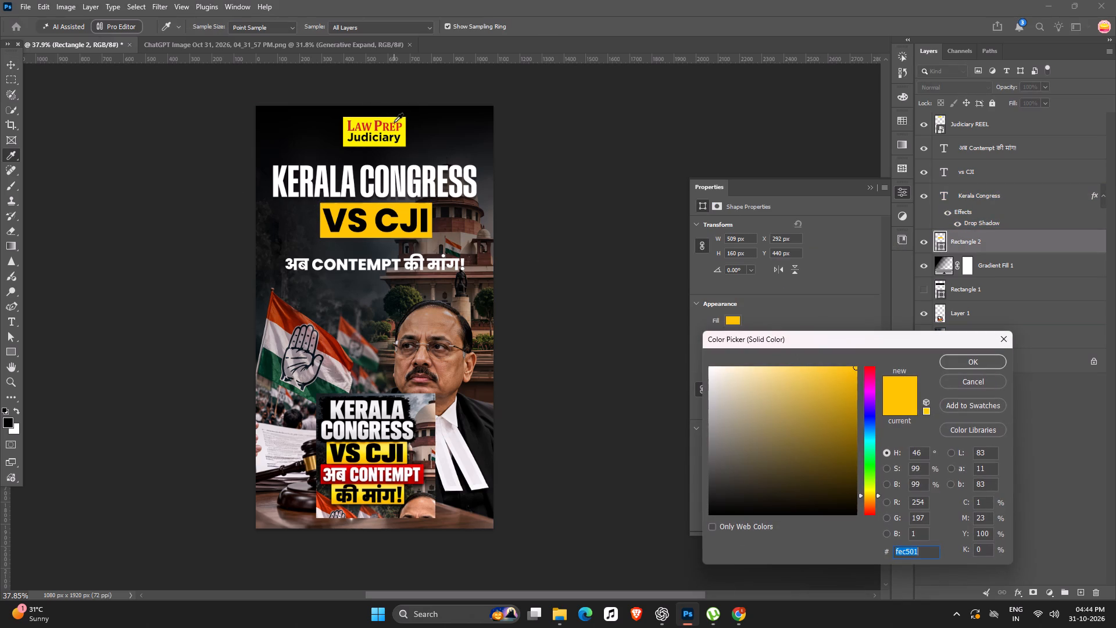
left_click(394, 119)
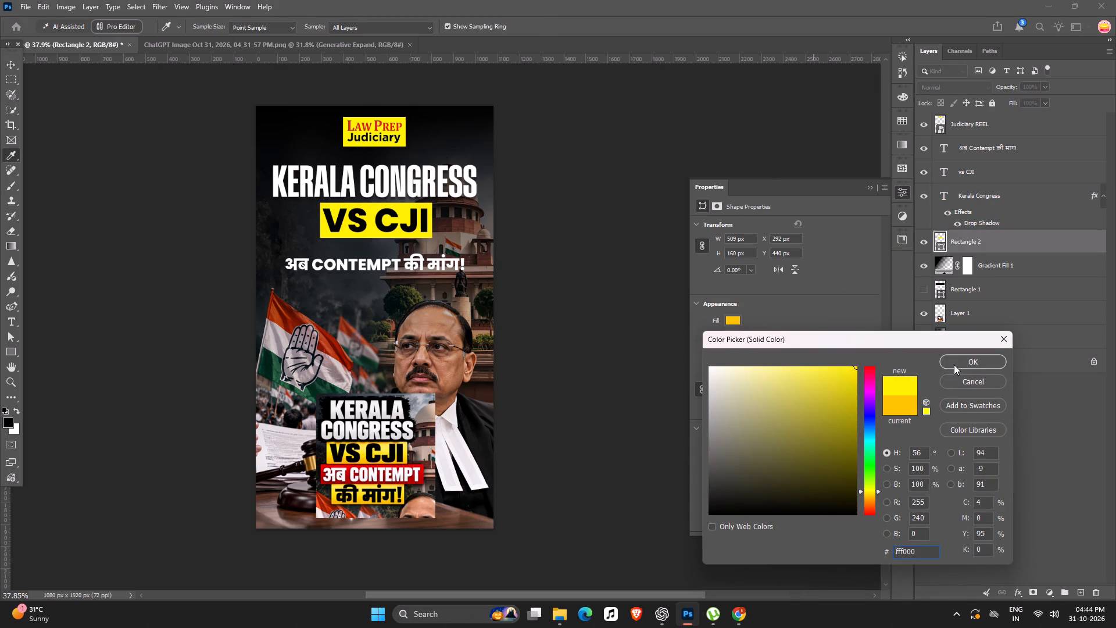
left_click(954, 365)
left_click(614, 147)
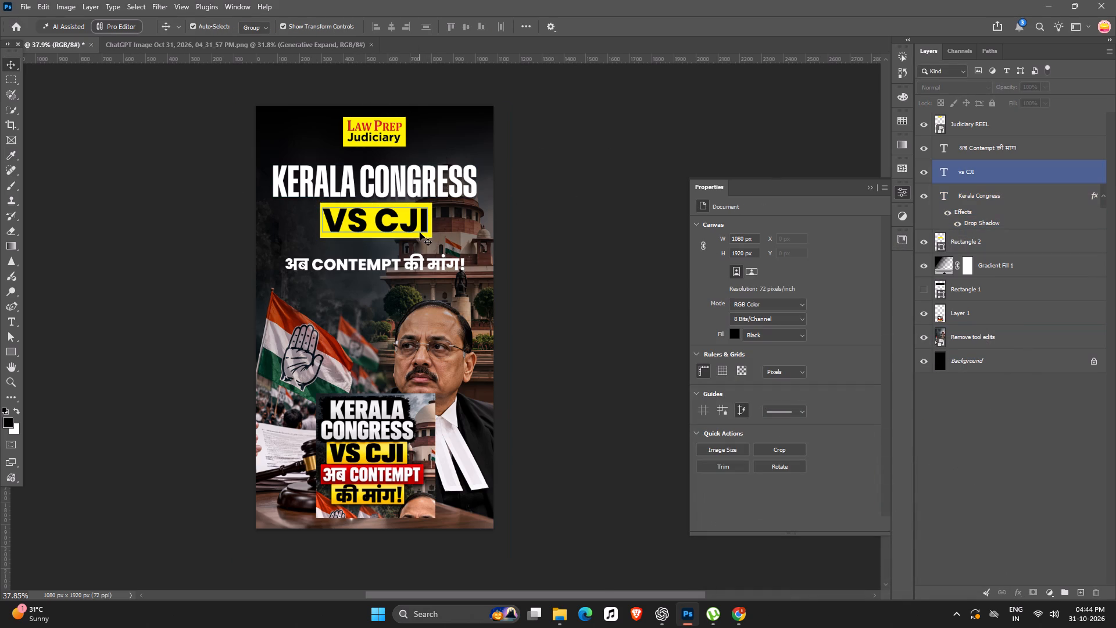
Scale the "VS CJI" text and its yellow rectangle together to about 78.58% and position them centered right beneath "KERALA CONGRESS".
left_click(420, 233)
left_click(610, 204)
left_click(414, 235)
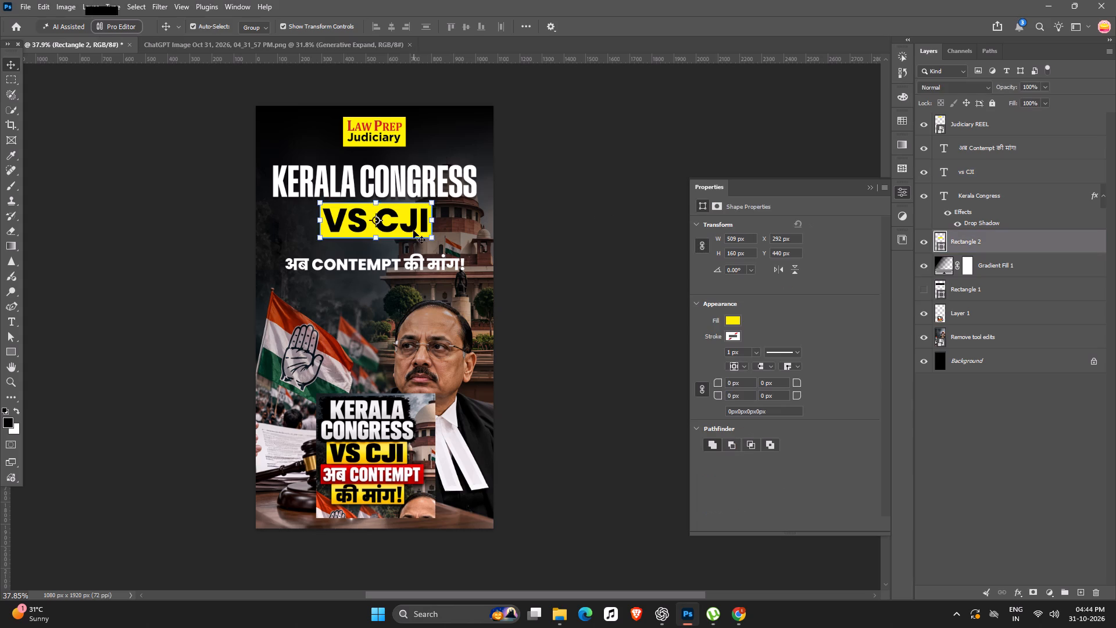
left_click(413, 224, "shift")
left_click_drag(432, 204, 419, 204, "alt")
left_click_drag(396, 219, 391, 215)
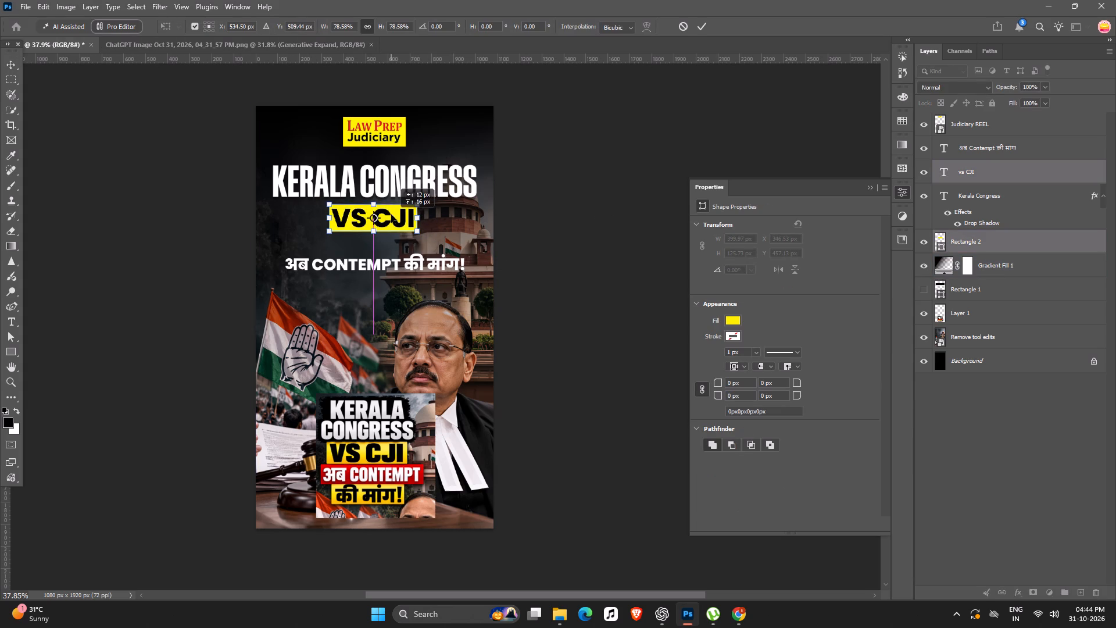
left_click_drag(391, 215, 391, 209)
key("Return")
left_click(606, 178)
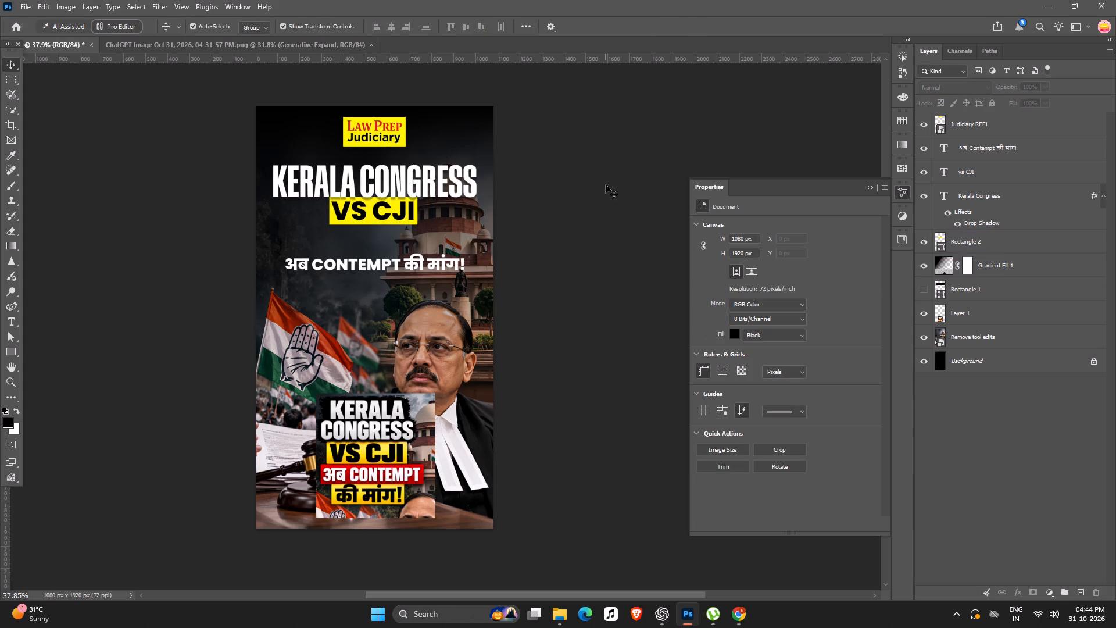
Move the "Kerala Congress" text layer below the yellow rectangle layer, nudge it up by about 9 px and deselect it.
scroll(398, 217, "up", 5, "ctrl")
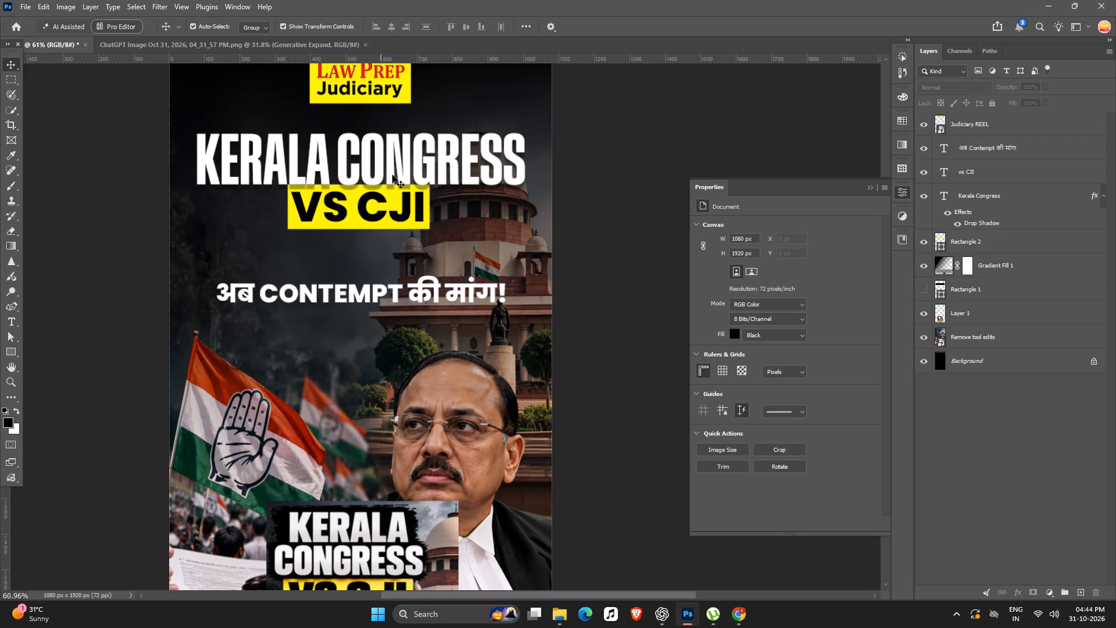
left_click(394, 154)
key("ctrl+bracketleft")
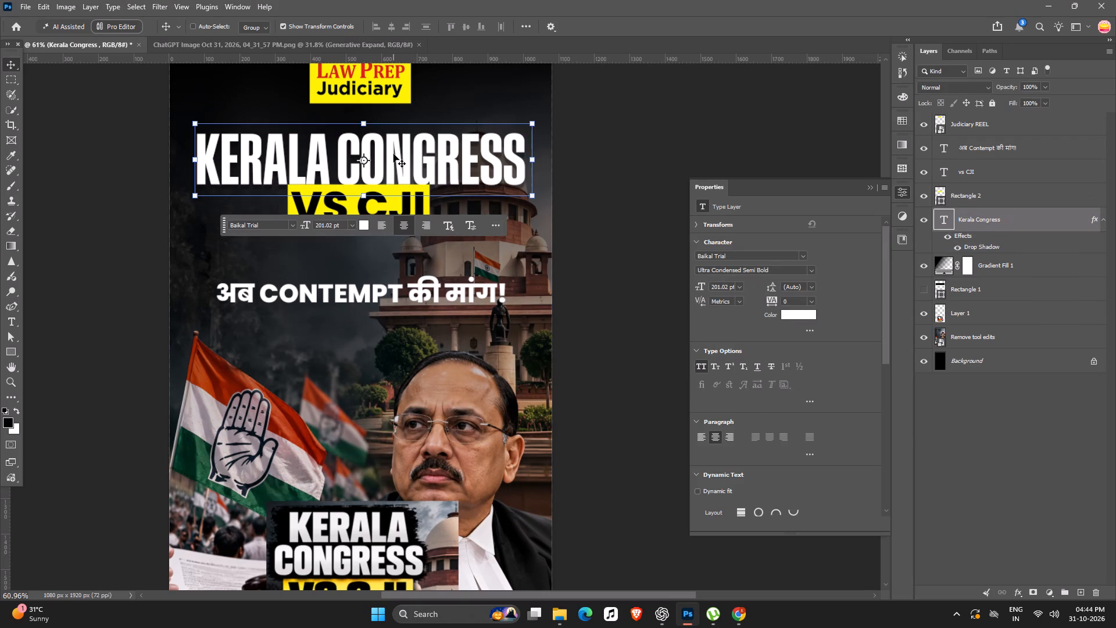
left_click(735, 196)
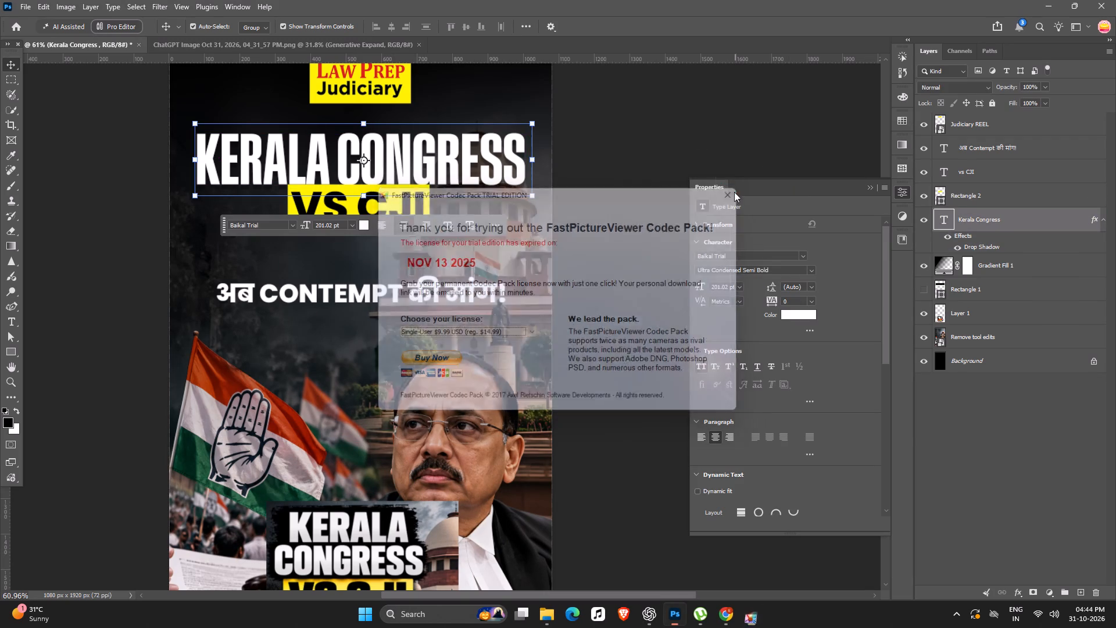
key("shift+Up")
key("Down")
left_click(678, 95)
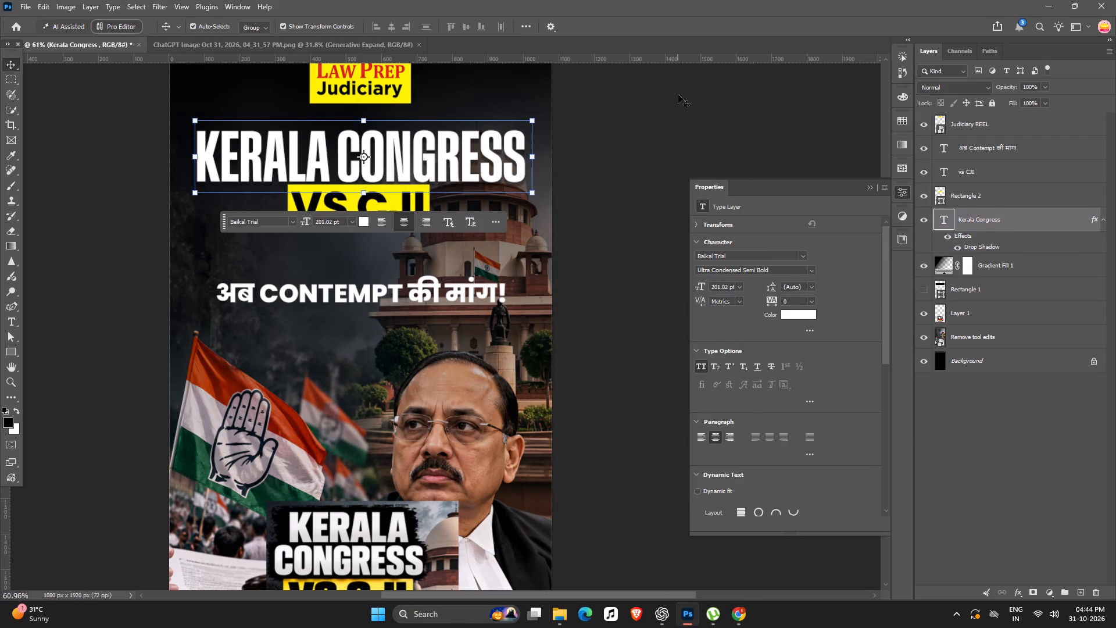
Examine the stacked headline up close, from the logo down to the embedded reference image.
key("space")
key("space")
key("space")
key("space")
key("space")
key("space")
key("space")
key("space")
key("space")
left_click_drag(617, 312, 632, 373)
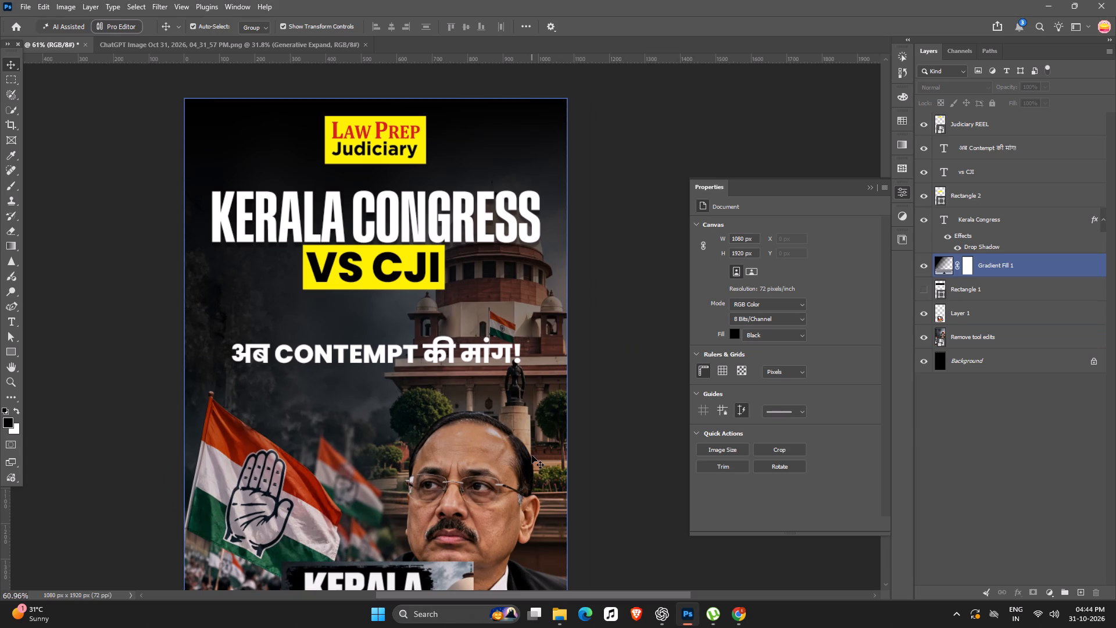
key("space")
key("space")
left_click_drag(436, 488, 442, 357)
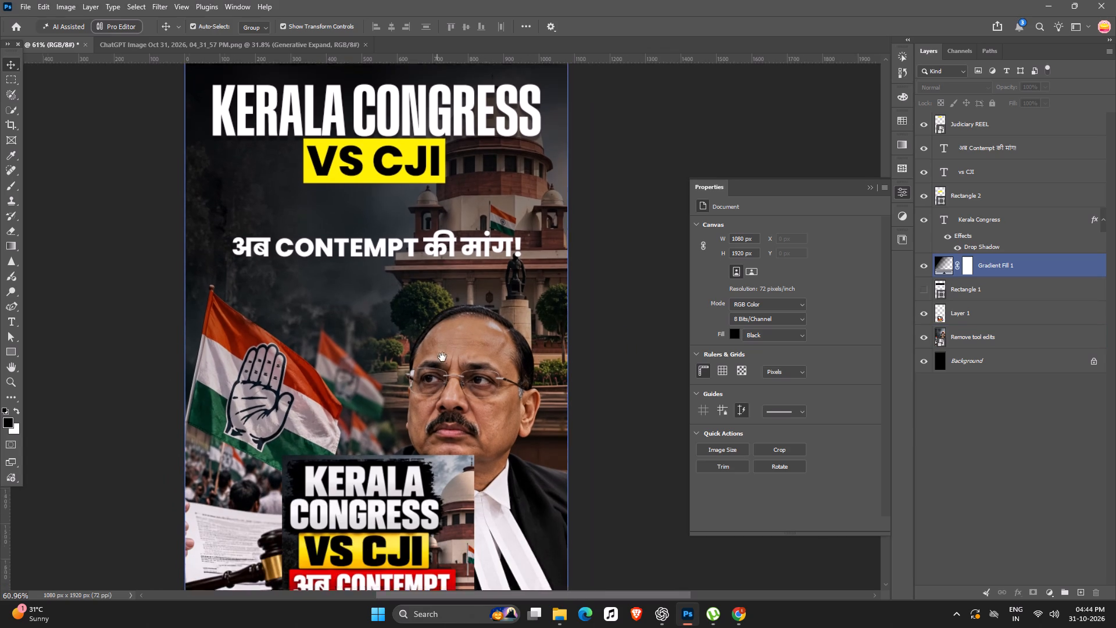
left_click_drag(442, 357, 447, 345)
scroll(480, 489, "down", 5, "alt")
scroll(480, 493, "down", 5, "ctrl")
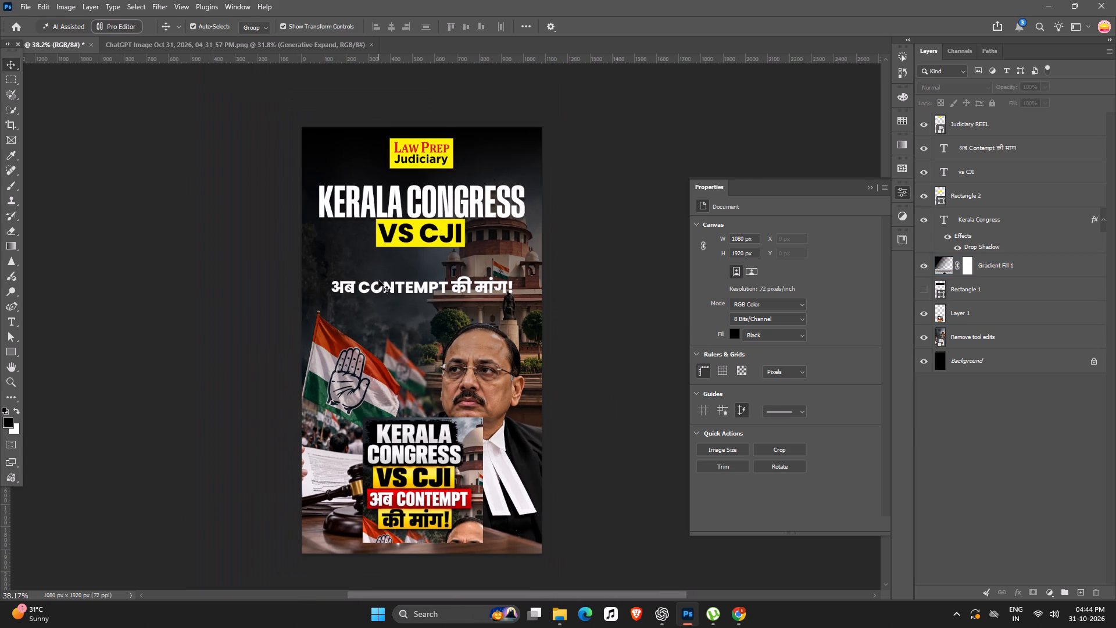
Break the "अब CONTEMPT की मांग!" text into two lines after "CONTEMPT".
double_click(389, 288)
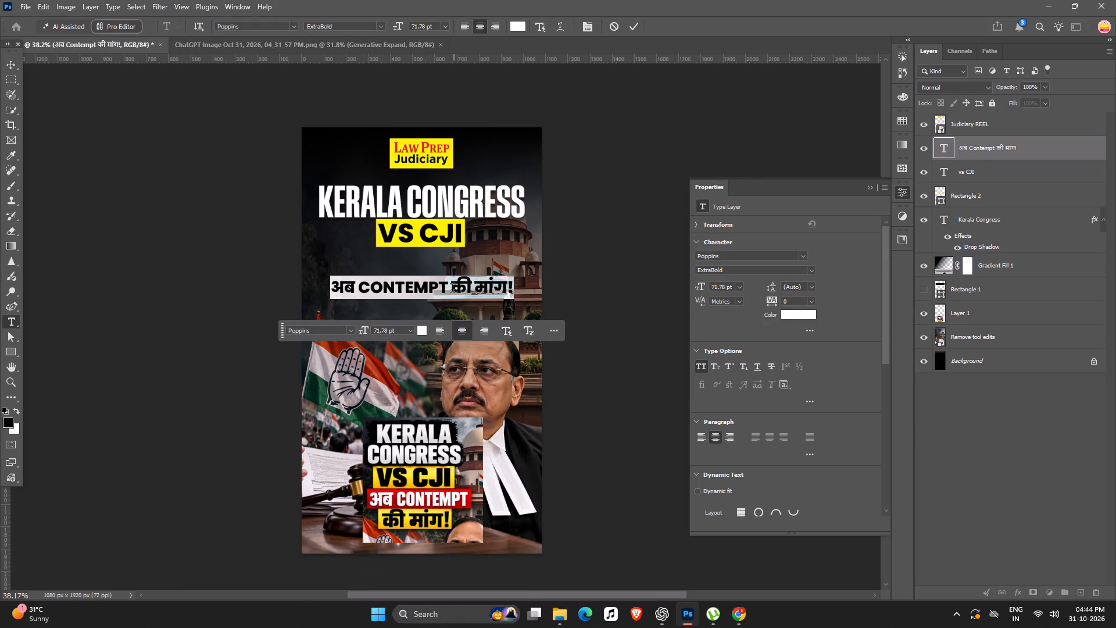
left_click(452, 290)
key("Return")
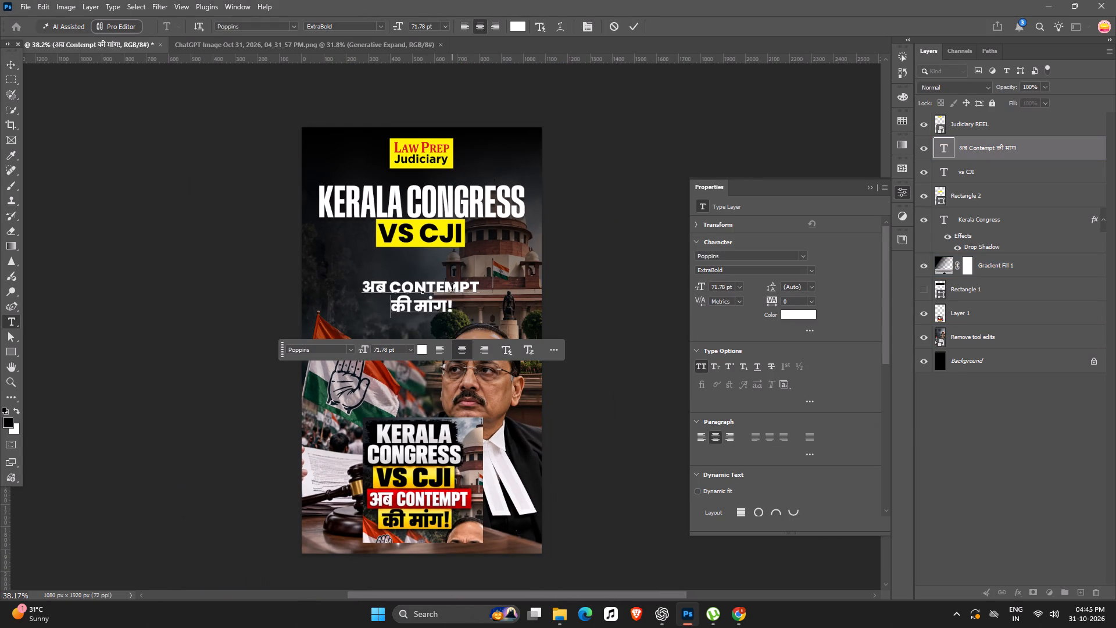
left_click(629, 33)
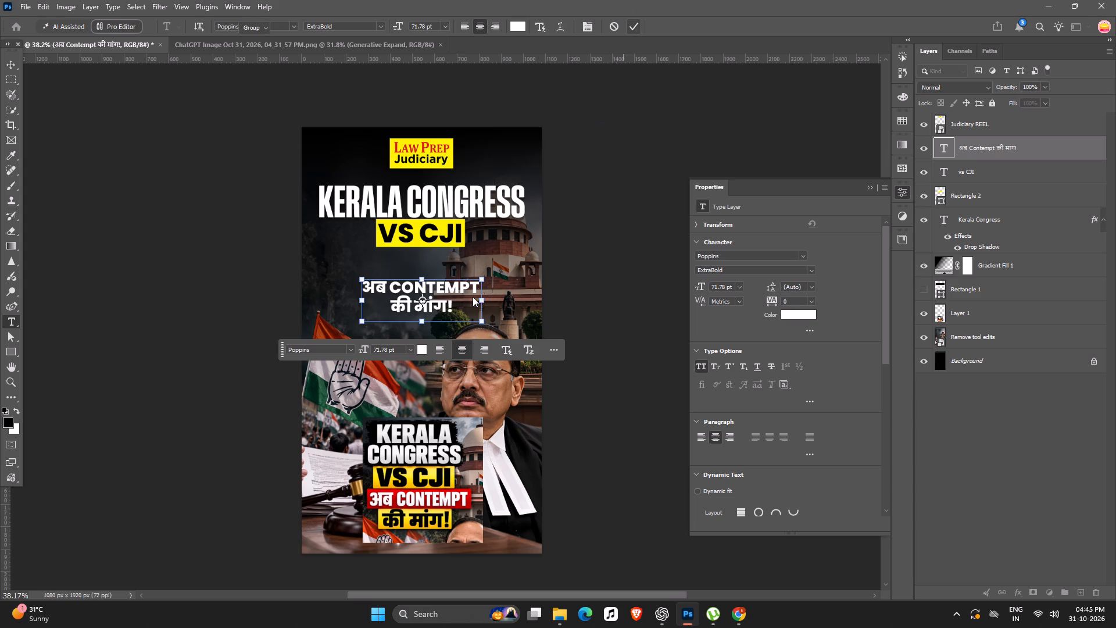
Scale the two-line "अब CONTEMPT की मांग!" text to about 186.33% and position it centered directly below the "VS CJI" banner.
left_click_drag(481, 280, 534, 263, "alt")
left_click_drag(460, 291, 460, 277)
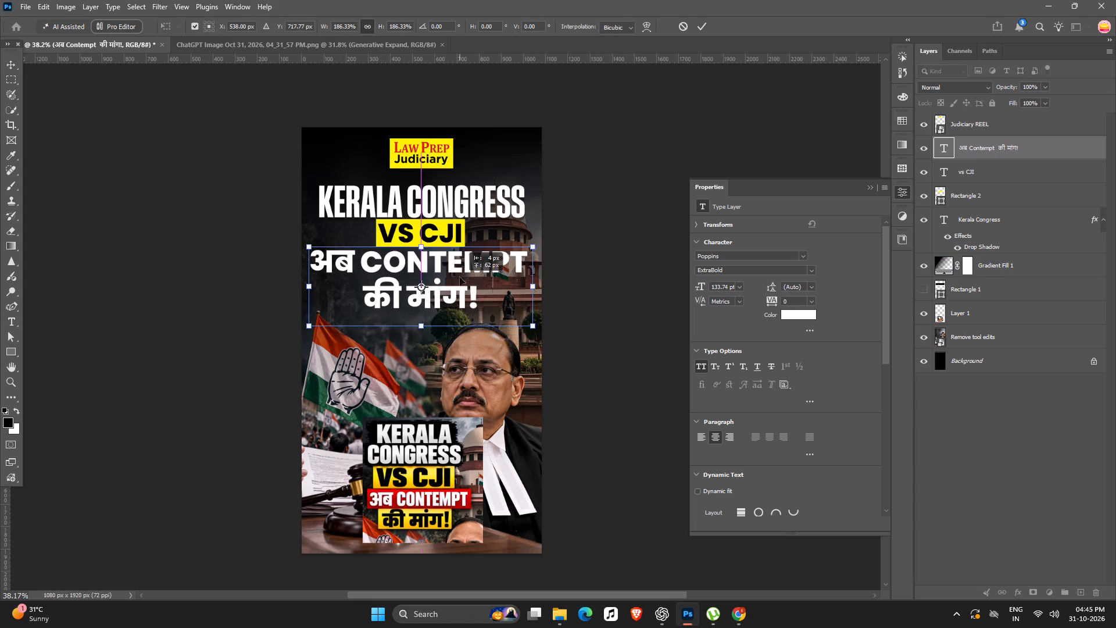
left_click_drag(460, 277, 461, 276)
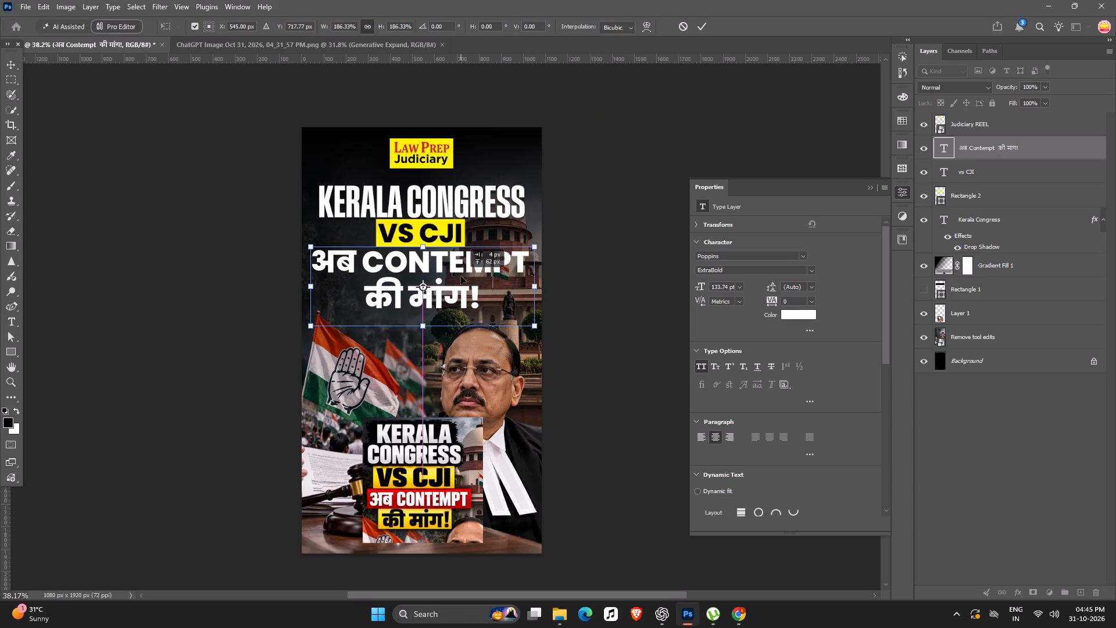
left_click_drag(461, 276, 462, 277)
key("Return")
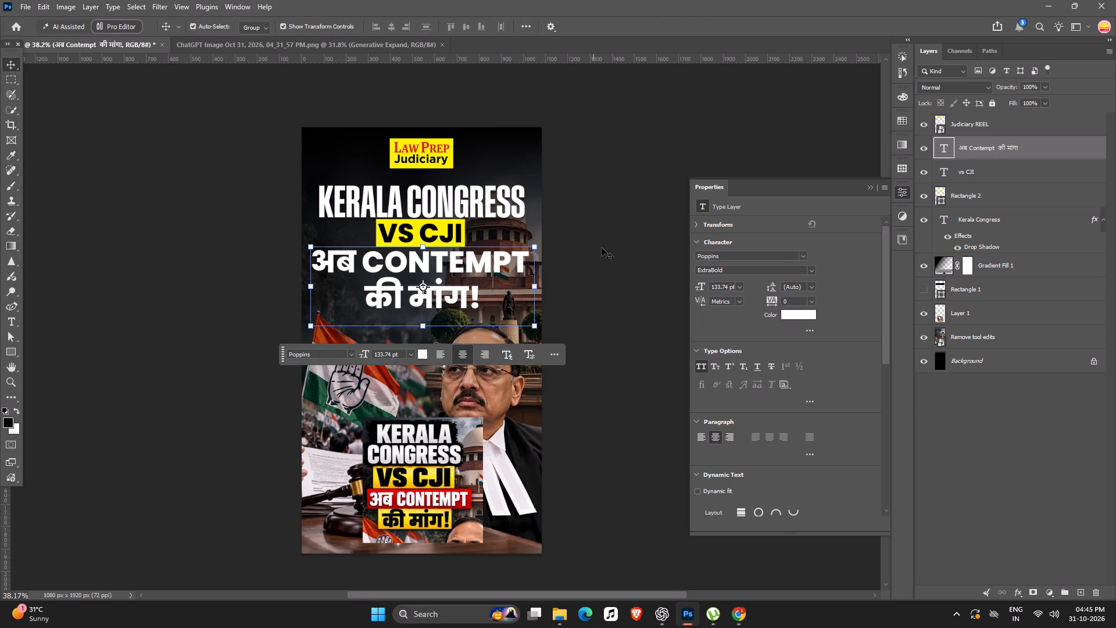
Search the fonts for "toko", "tok" and "to" and preview the matches on the "अब CONTEMPT की मांग!" text.
left_click(728, 256)
key("BackSpace")
key("BackSpace")
type("toko")
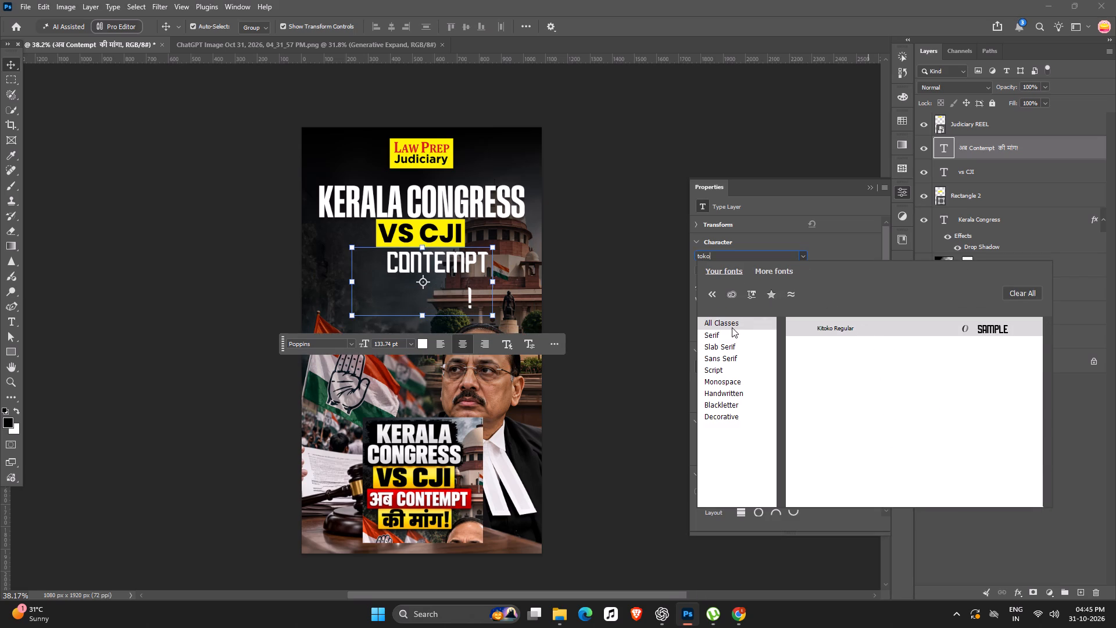
key("BackSpace")
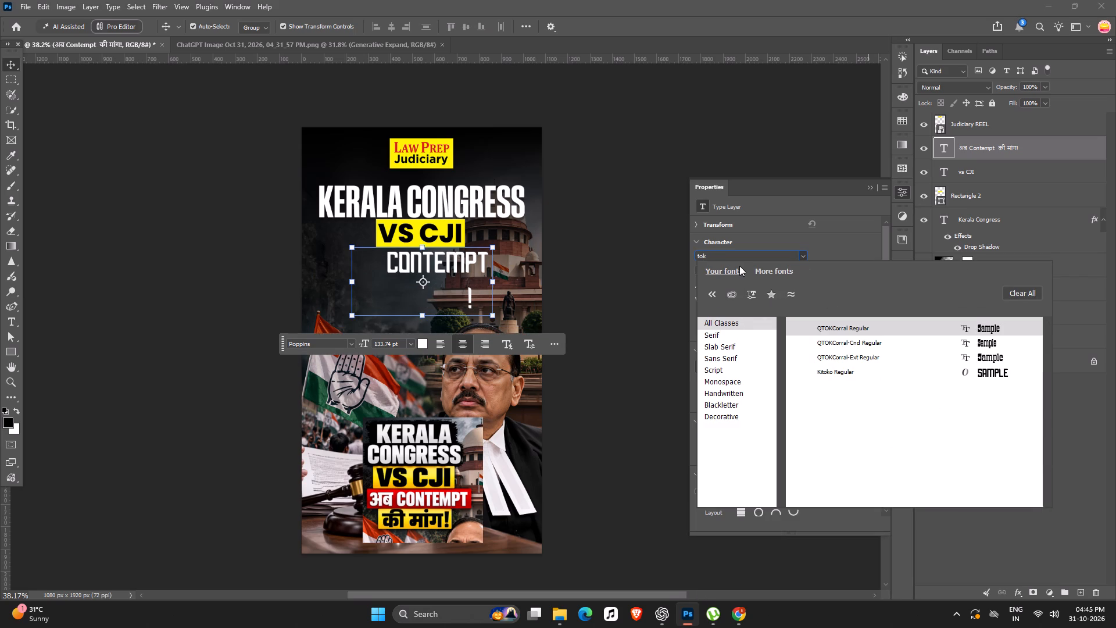
key("BackSpace")
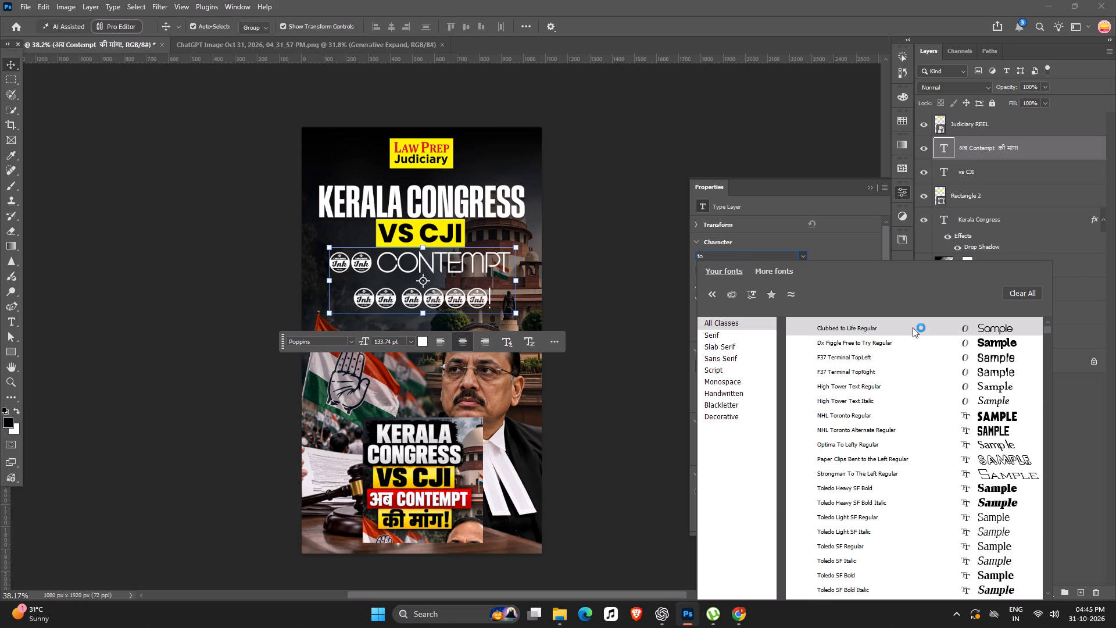
scroll(981, 544, "down", 6)
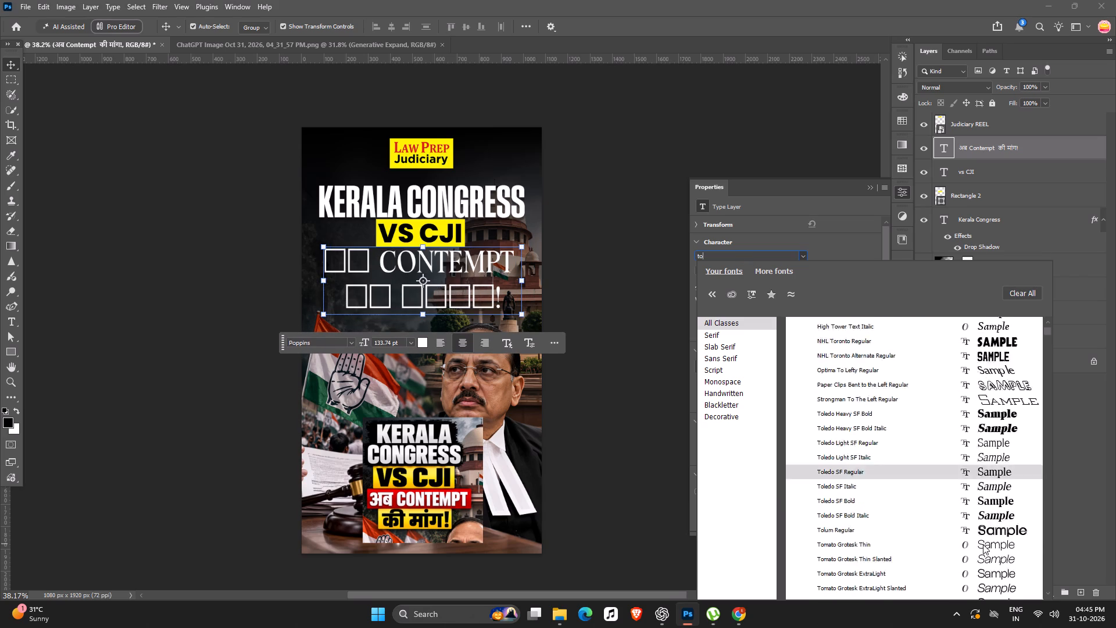
scroll(983, 544, "down", 9)
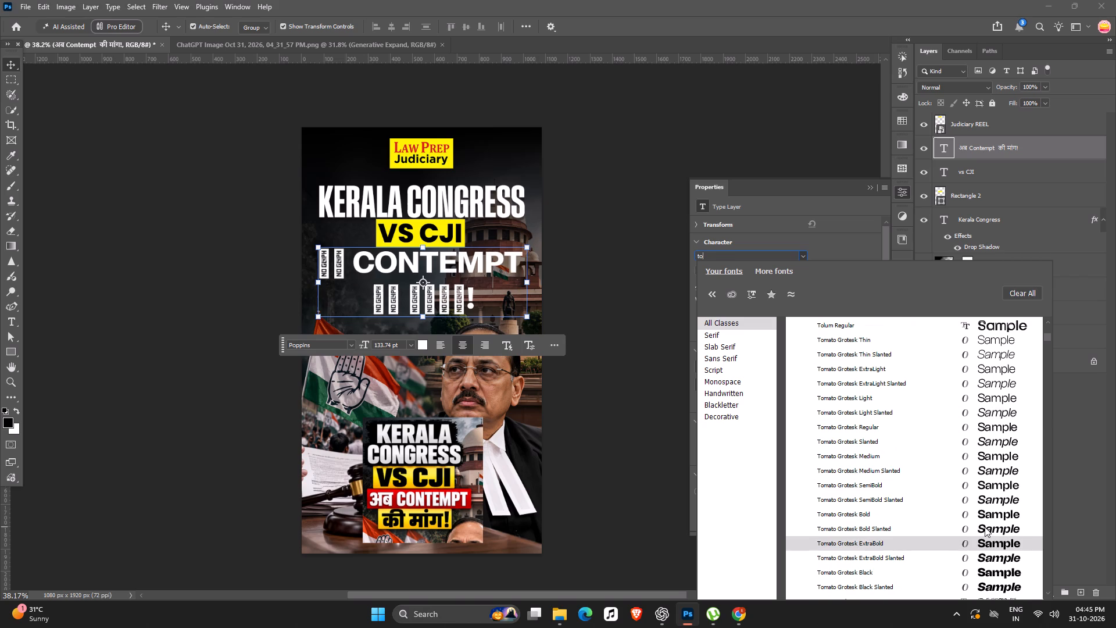
Clear the font search and browse the full font list with live previews on the "अब CONTEMPT की मांग!" text, leaving its font as is.
key("BackSpace")
key("BackSpace")
key("BackSpace")
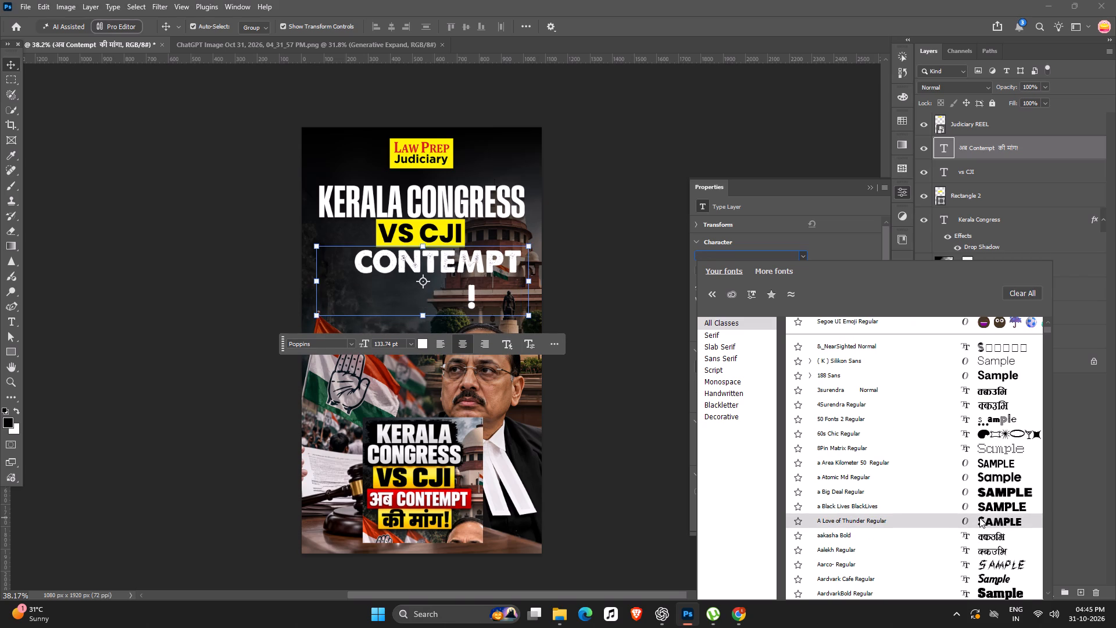
scroll(942, 453, "up", 17)
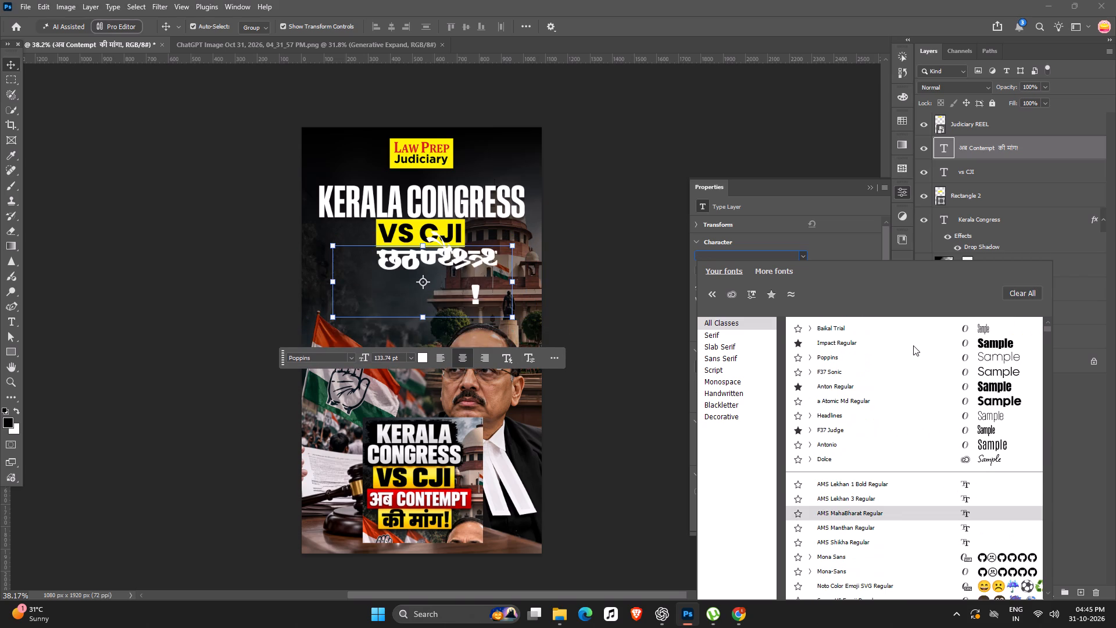
scroll(913, 345, "up", 13)
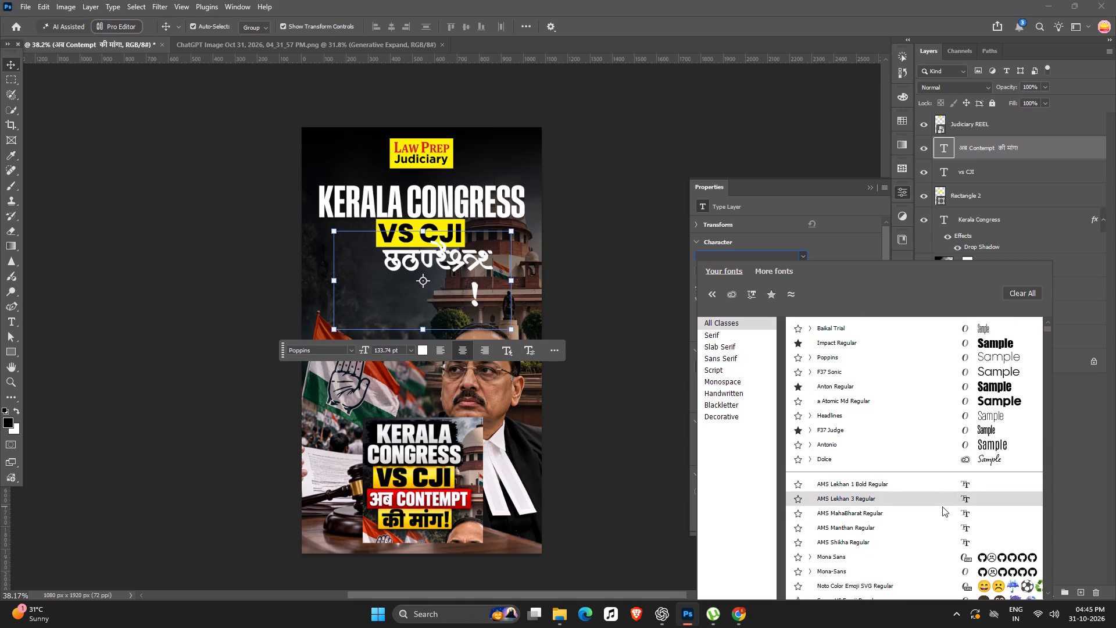
scroll(942, 506, "down", 6)
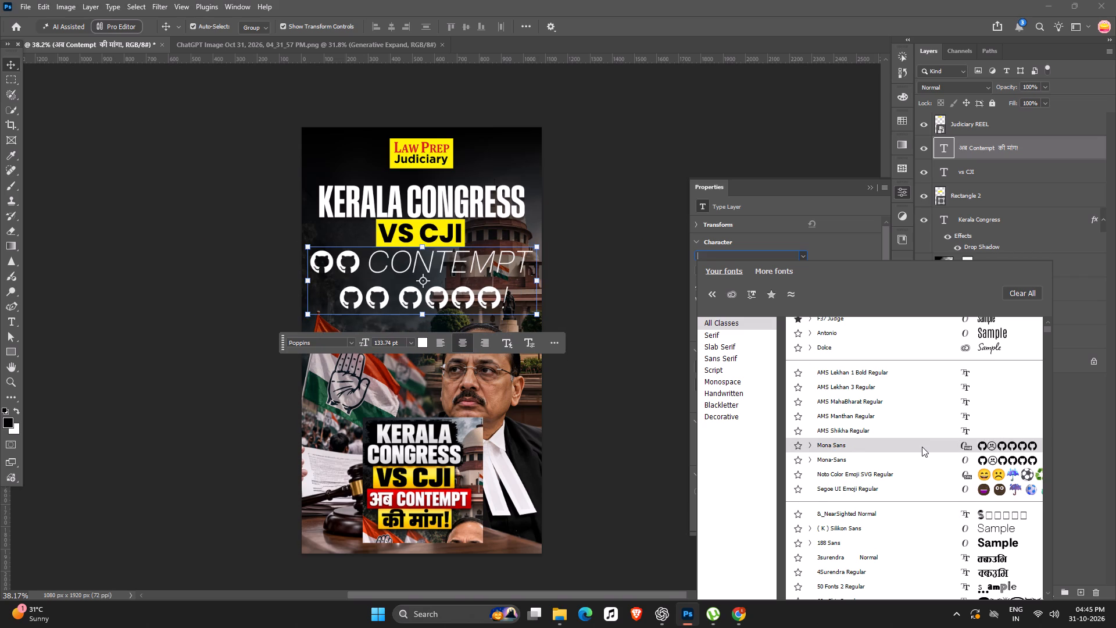
scroll(922, 447, "down", 6)
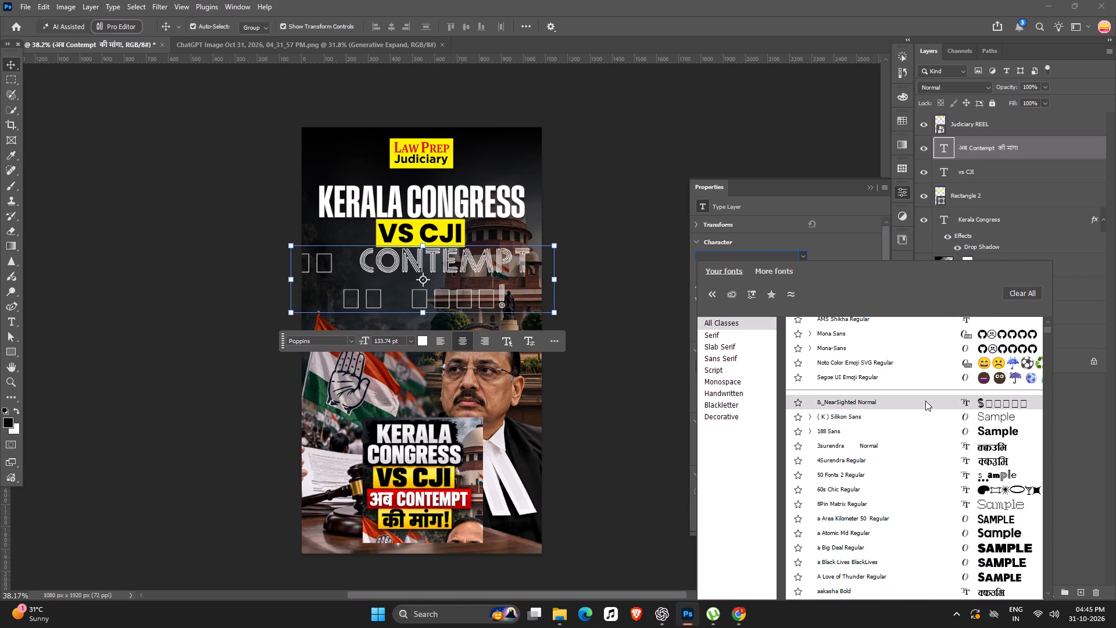
scroll(928, 437, "down", 9)
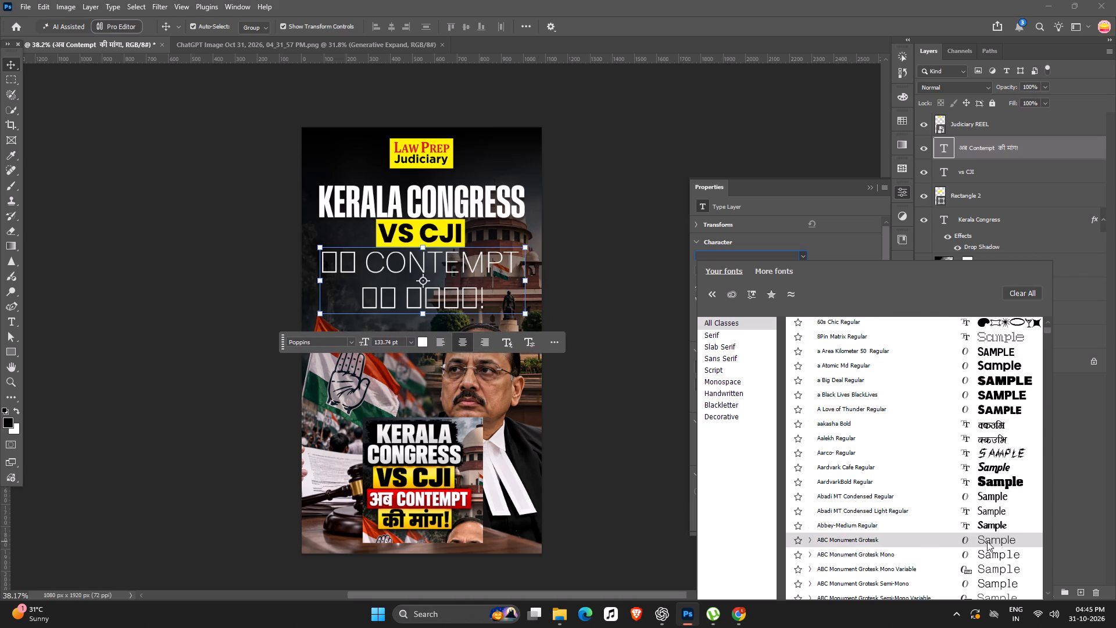
scroll(987, 541, "down", 9)
scroll(993, 474, "down", 6)
scroll(993, 565, "down", 15)
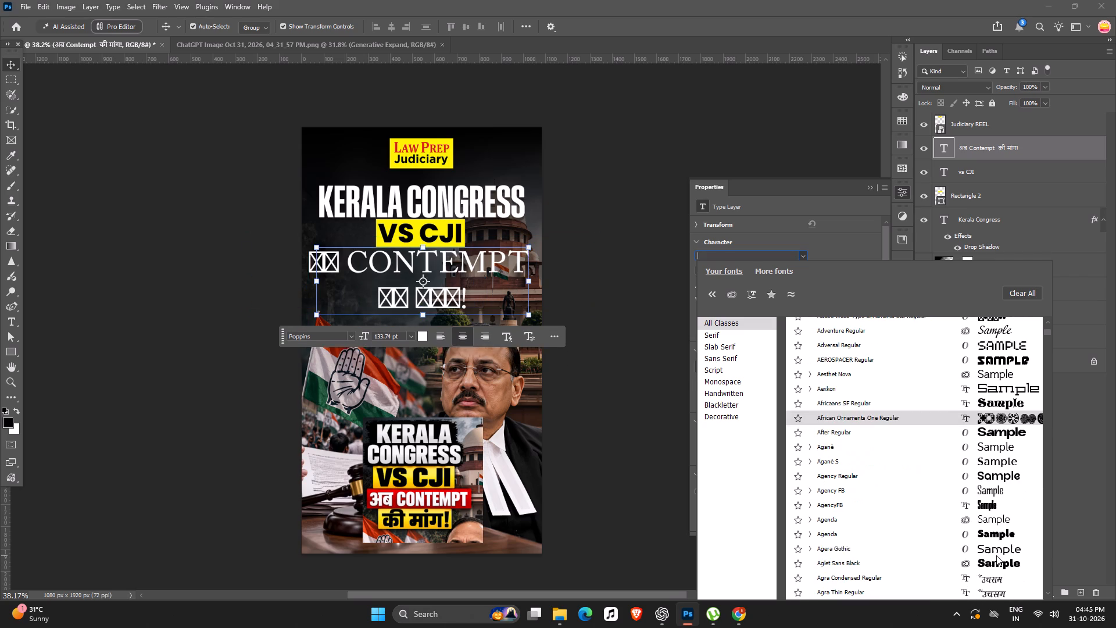
scroll(992, 516, "down", 12)
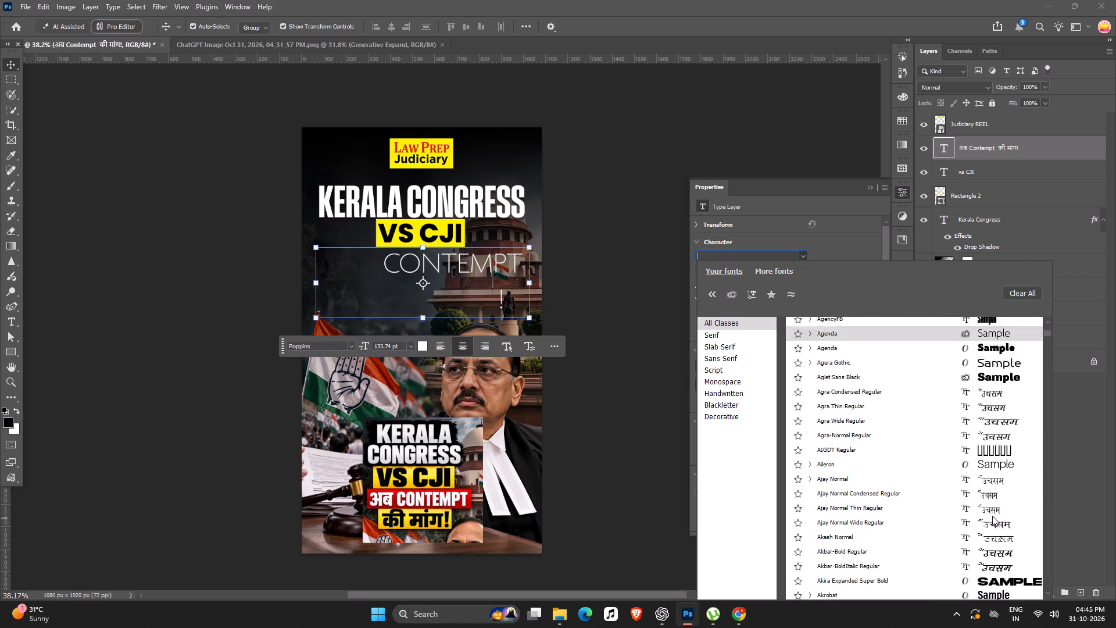
scroll(992, 516, "down", 3)
scroll(988, 573, "down", 8)
scroll(989, 561, "up", 1)
scroll(989, 561, "down", 6)
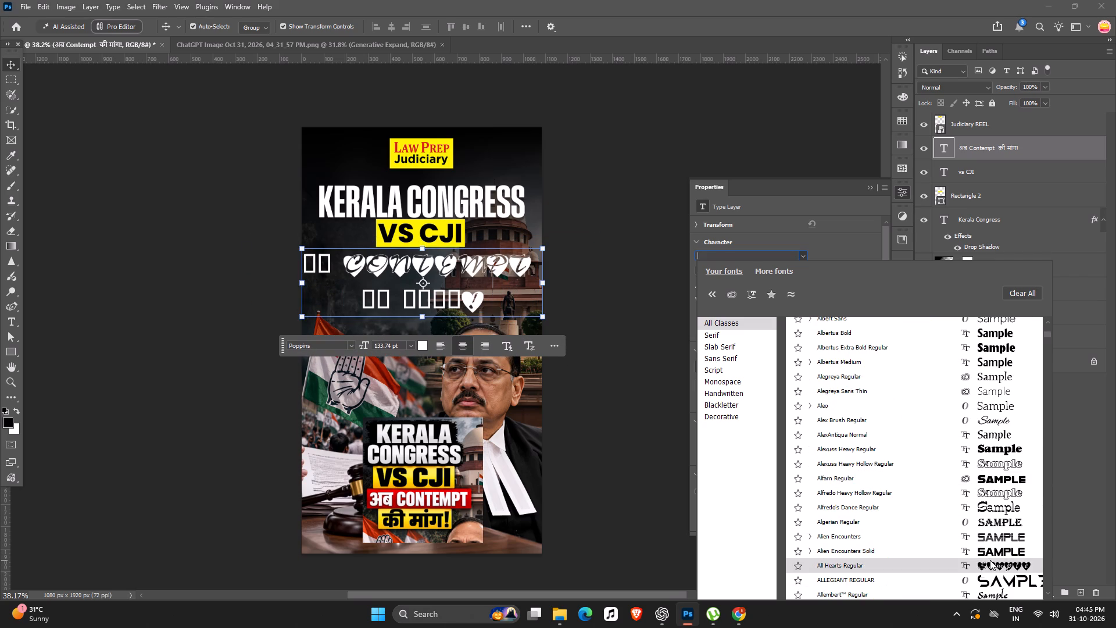
scroll(990, 559, "down", 7)
scroll(990, 554, "up", 1)
scroll(990, 543, "down", 5)
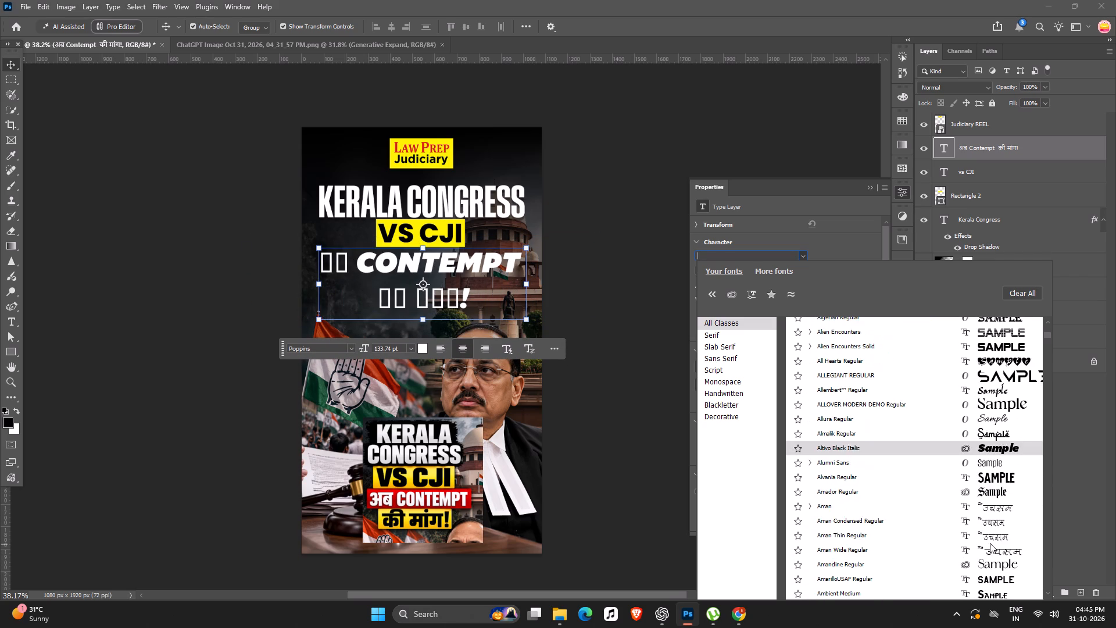
scroll(985, 467, "down", 7)
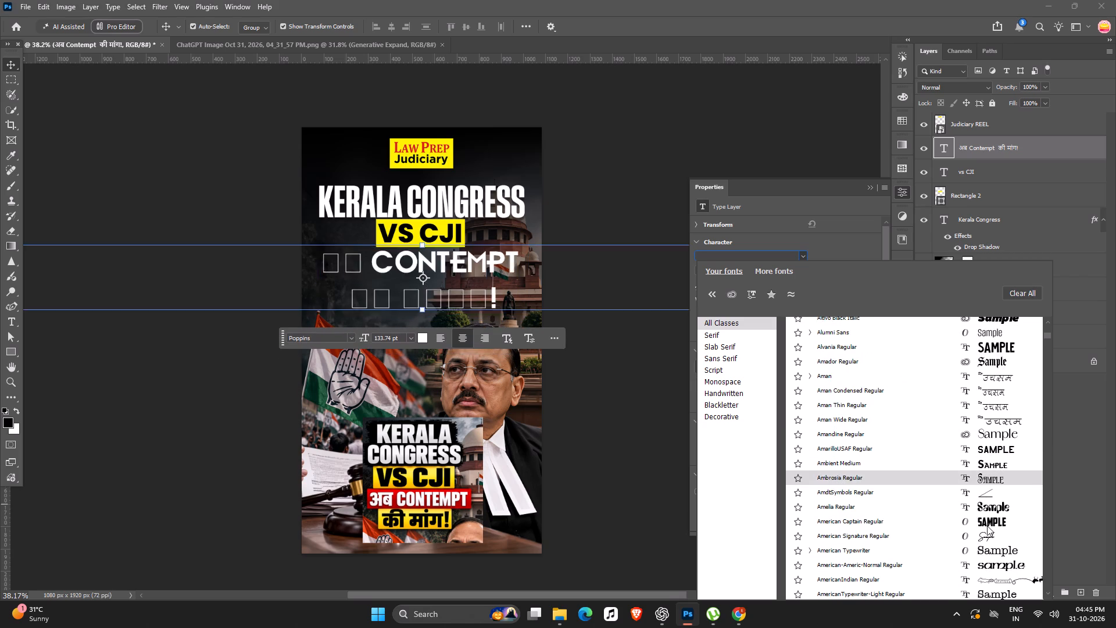
scroll(990, 562, "down", 13)
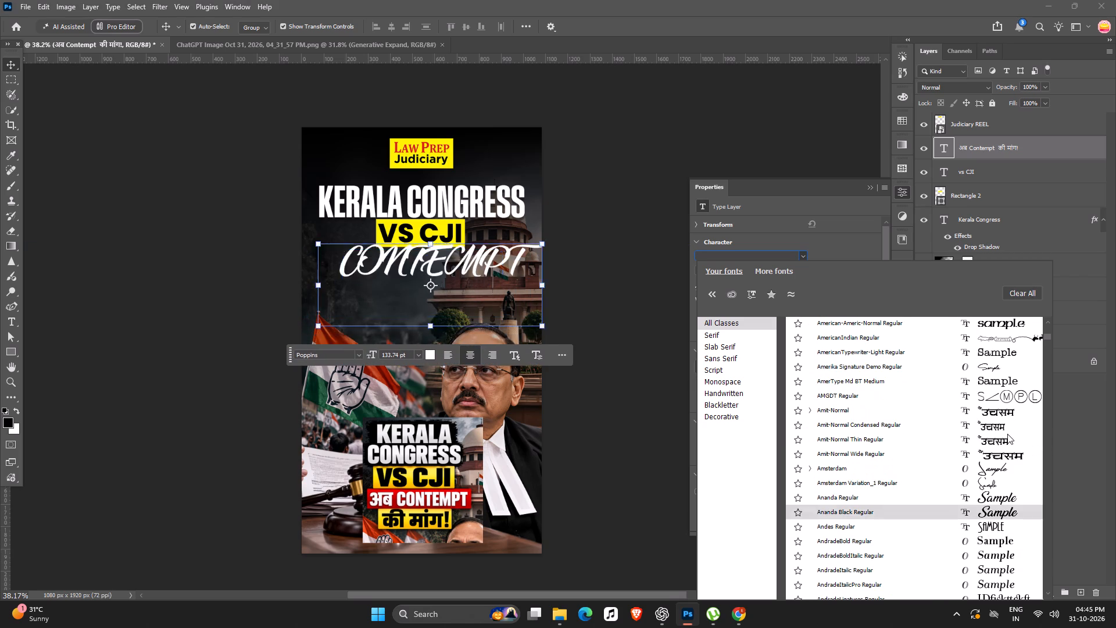
scroll(999, 480, "down", 6)
scroll(995, 530, "down", 6)
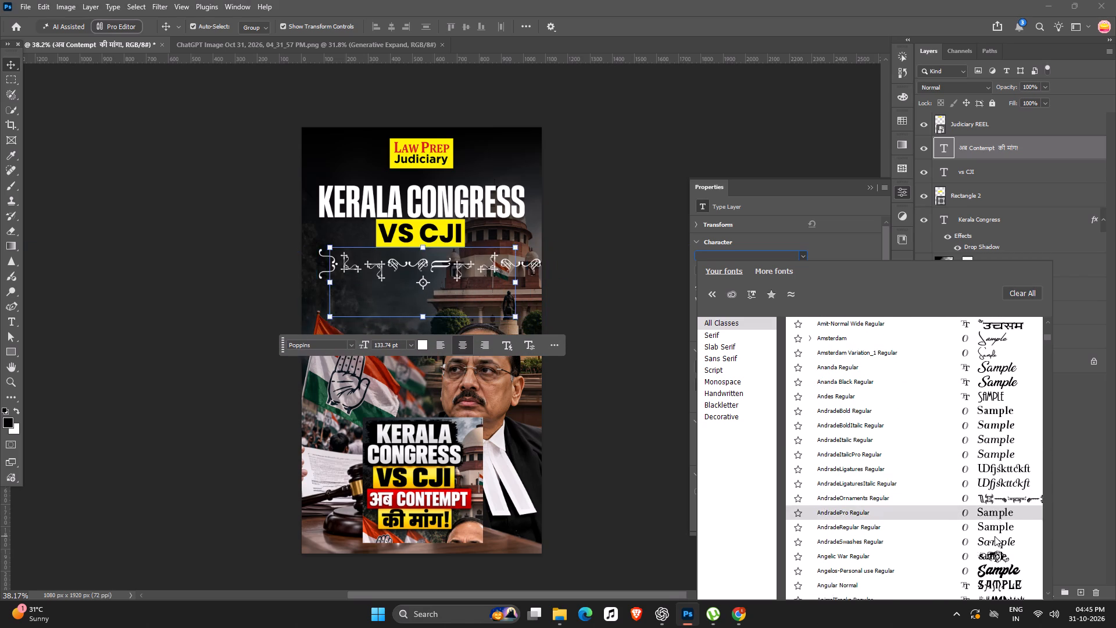
scroll(995, 536, "down", 12)
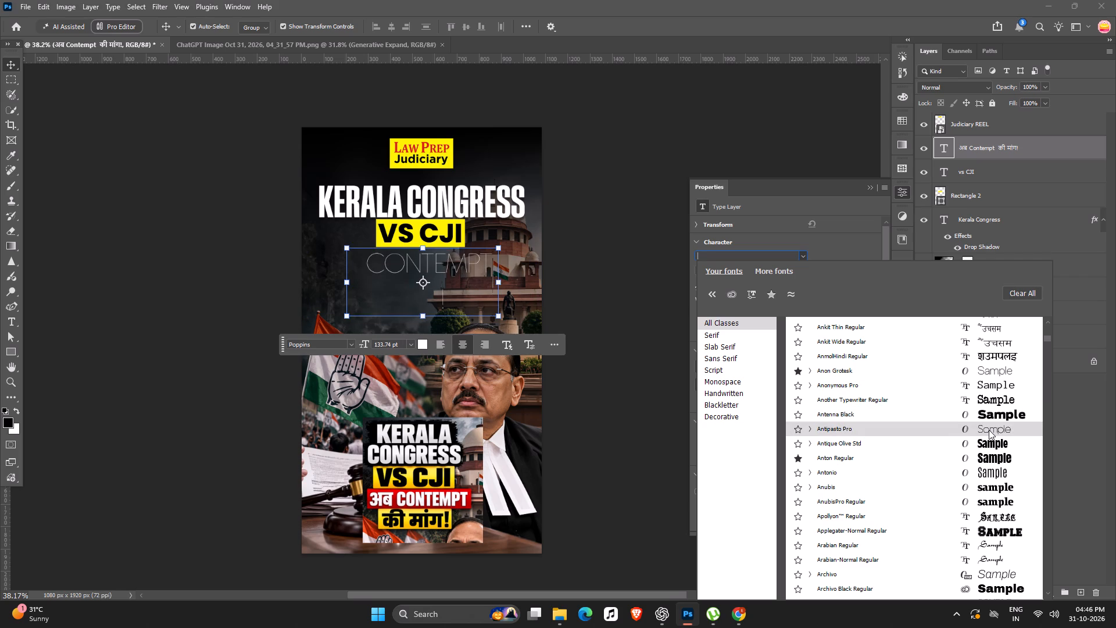
scroll(989, 430, "down", 6)
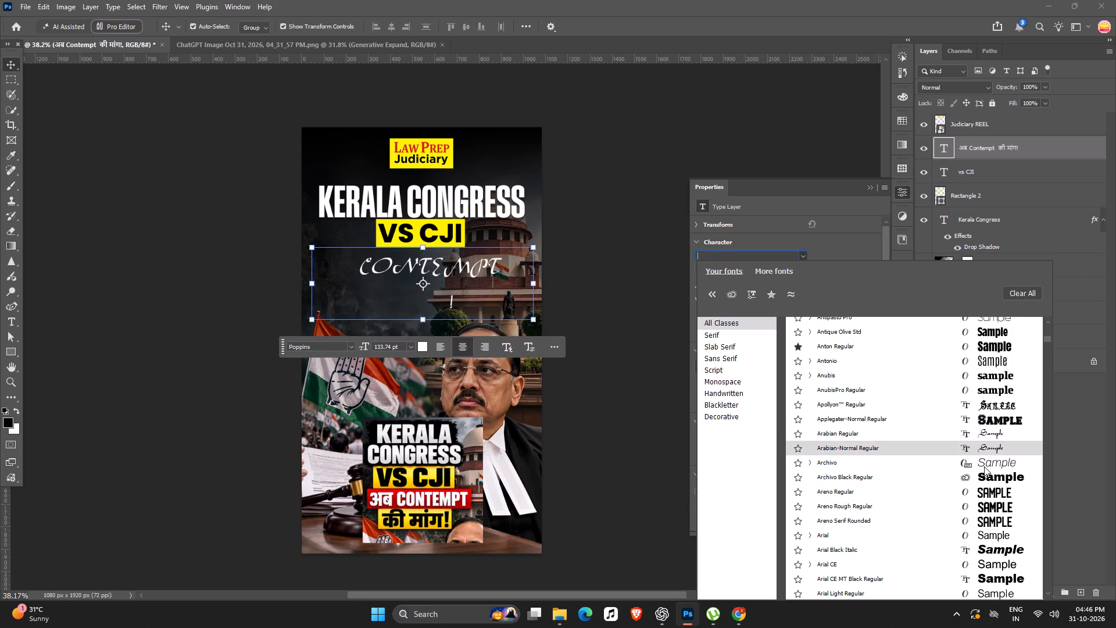
scroll(984, 466, "down", 7)
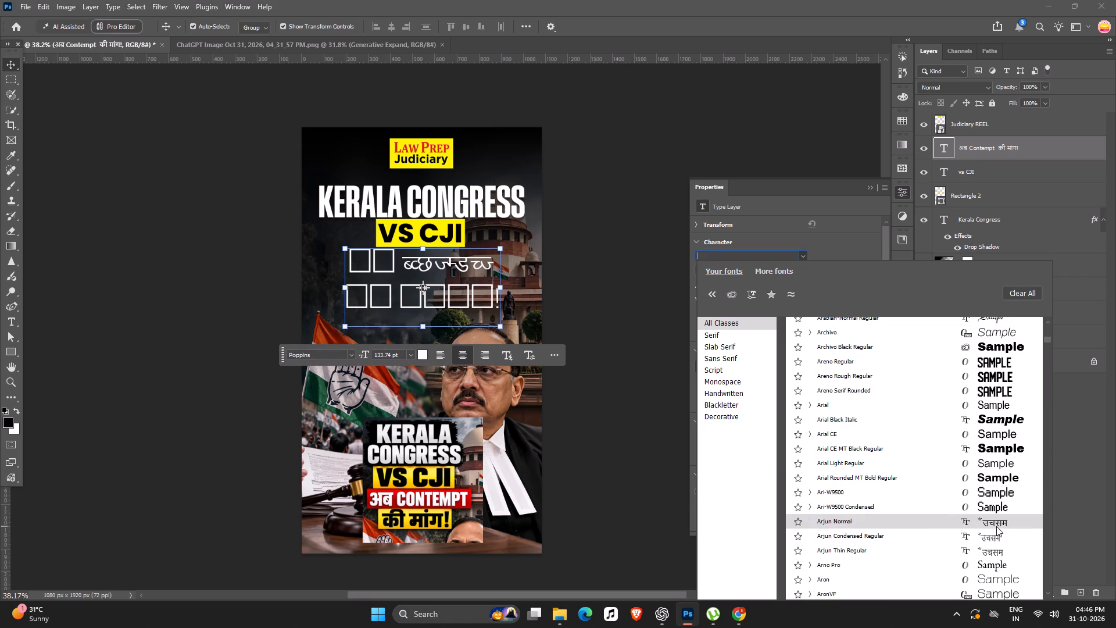
scroll(990, 454, "down", 8)
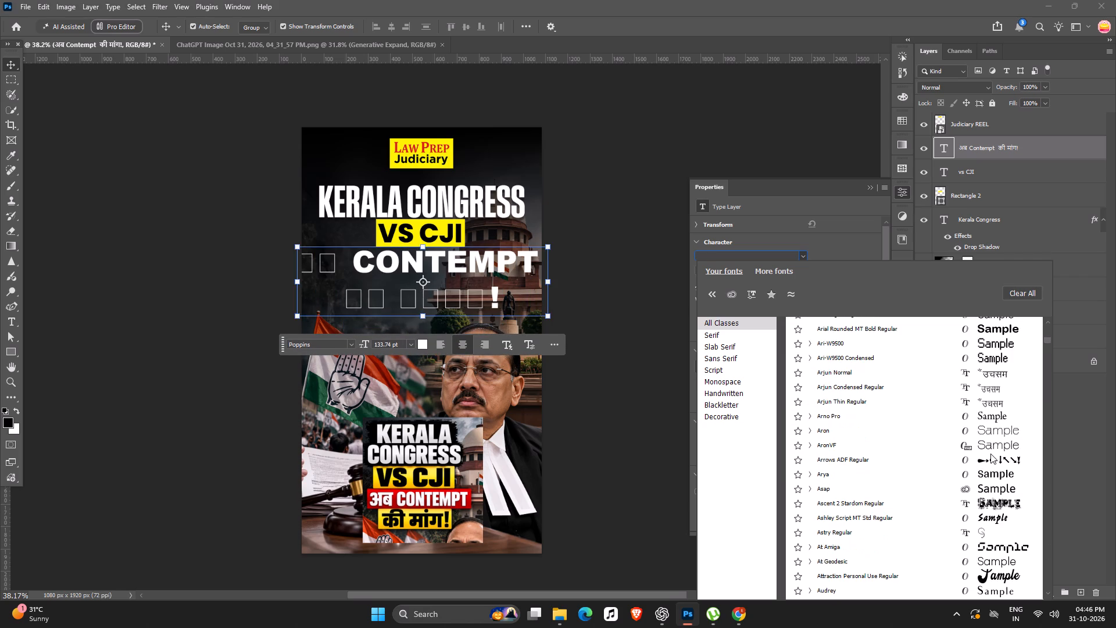
scroll(991, 453, "down", 16)
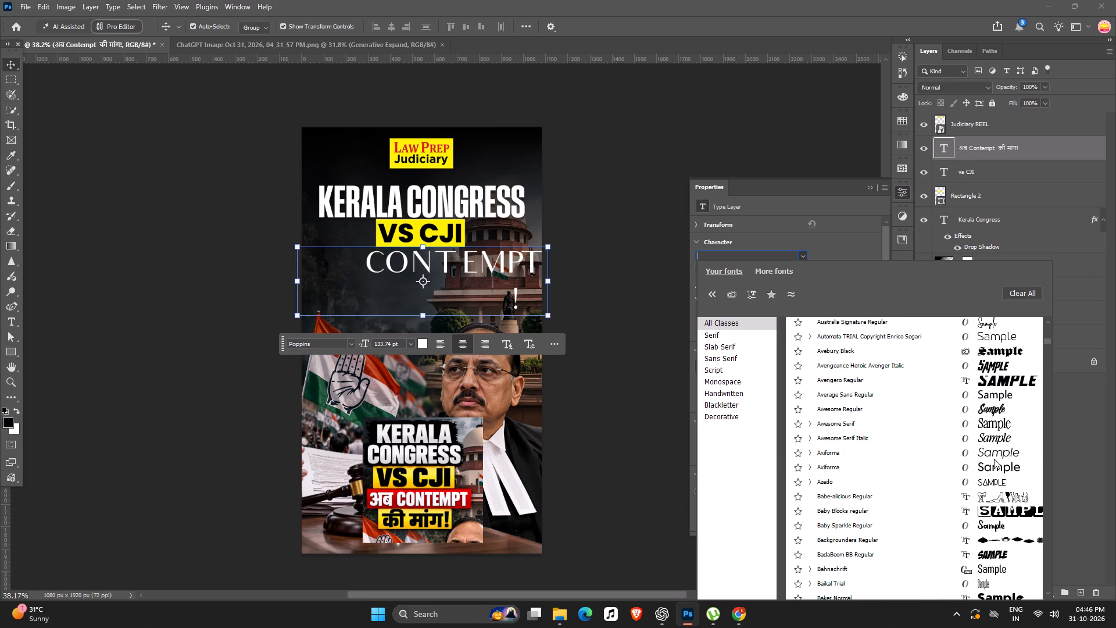
scroll(989, 530, "down", 14)
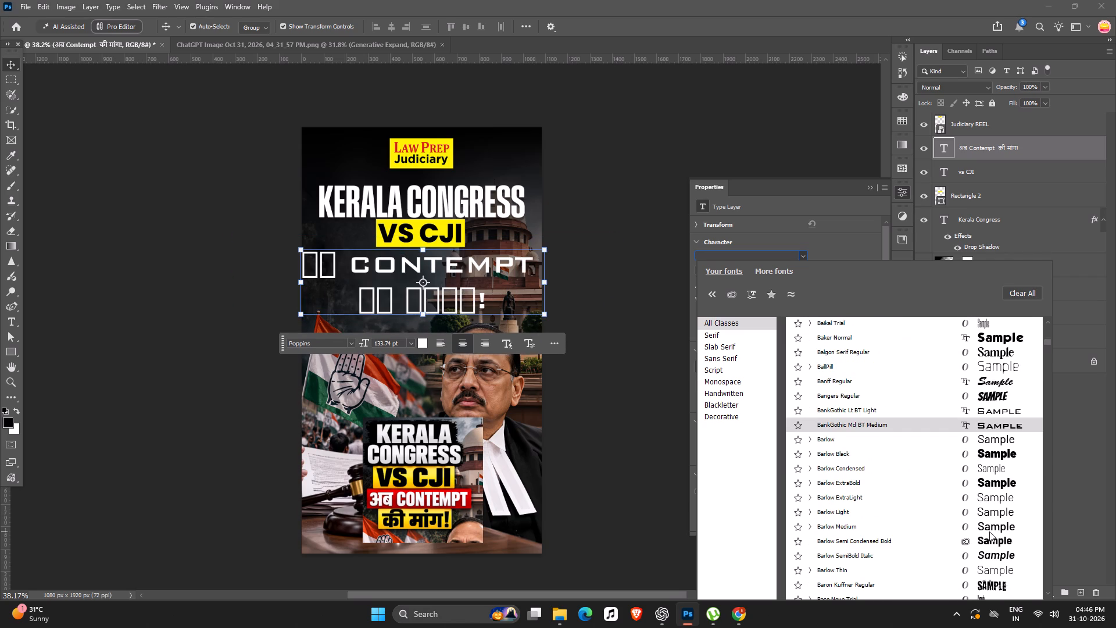
scroll(997, 514, "down", 8)
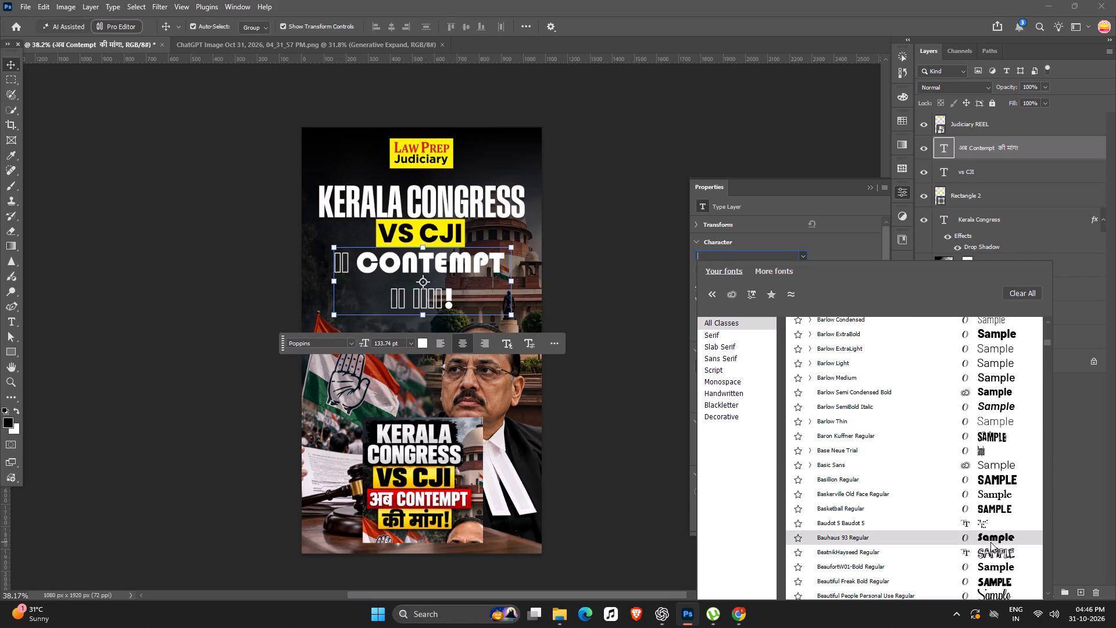
scroll(991, 566, "down", 14)
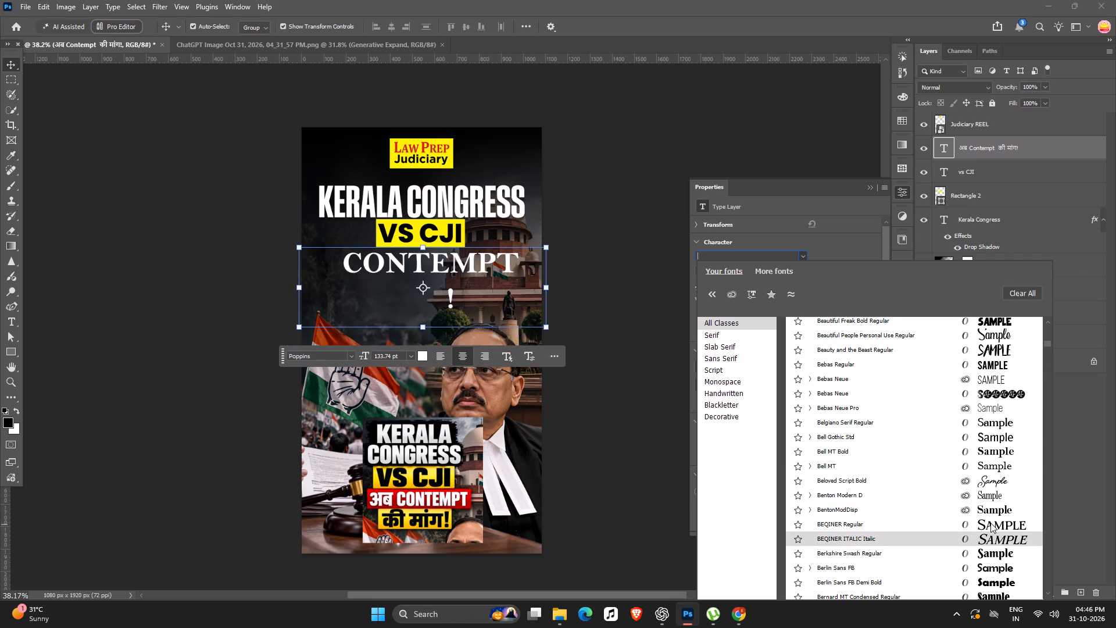
scroll(990, 522, "down", 14)
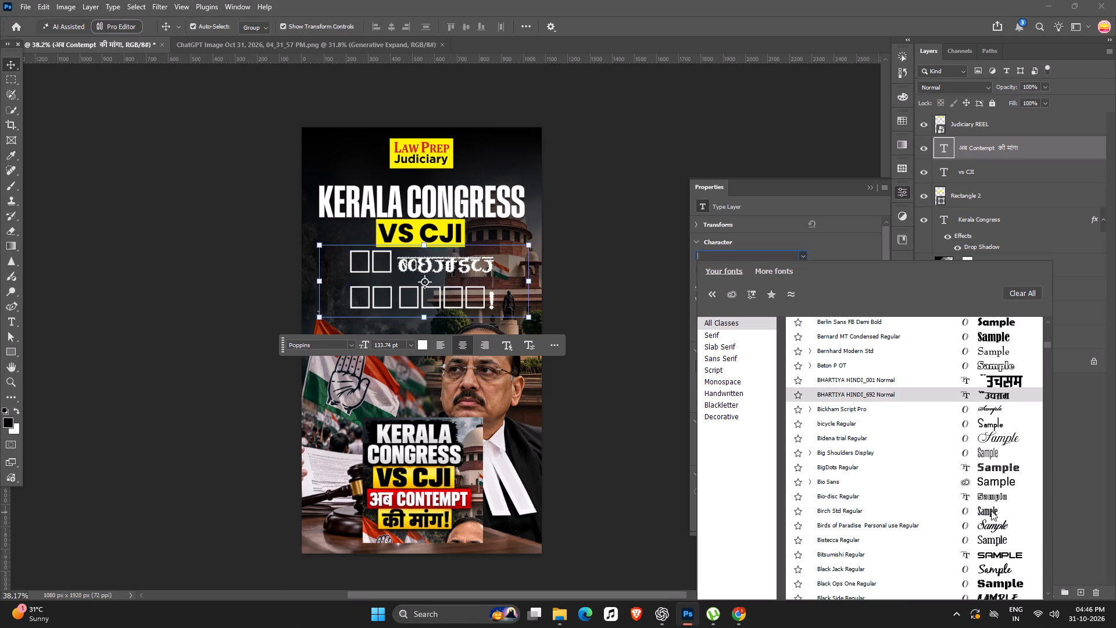
scroll(991, 511, "down", 7)
scroll(985, 571, "down", 6)
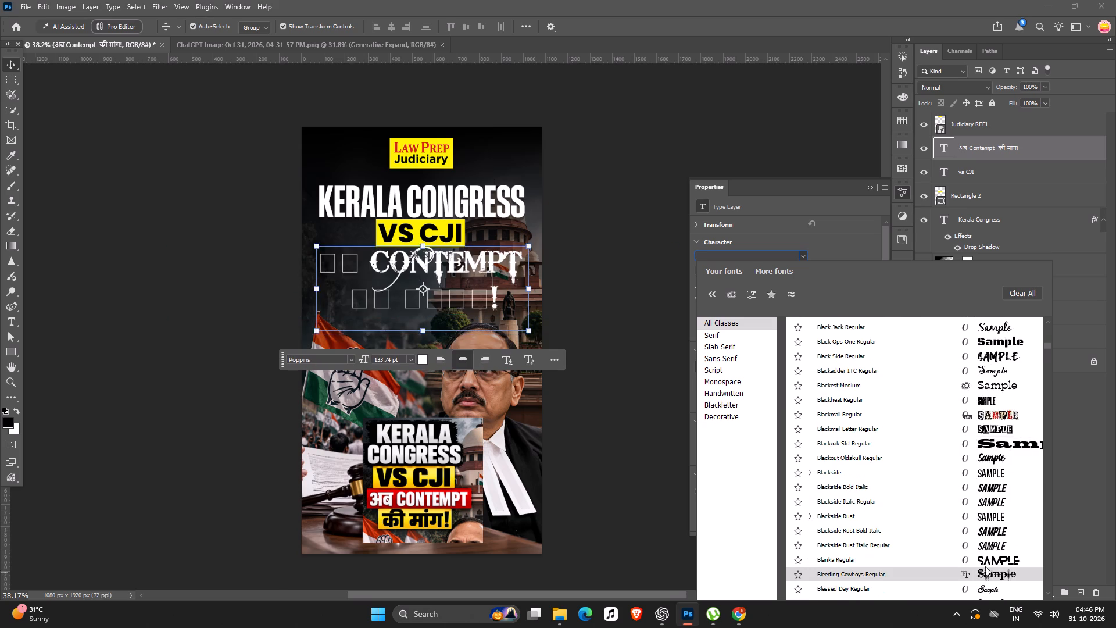
scroll(993, 516, "down", 16)
scroll(993, 515, "down", 9)
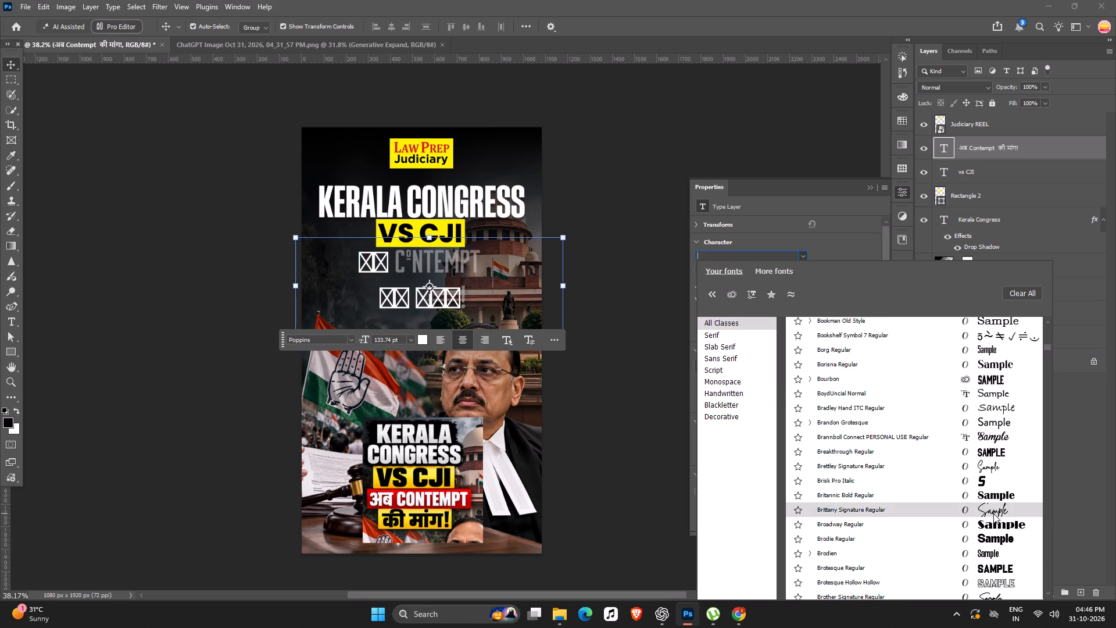
scroll(993, 513, "down", 16)
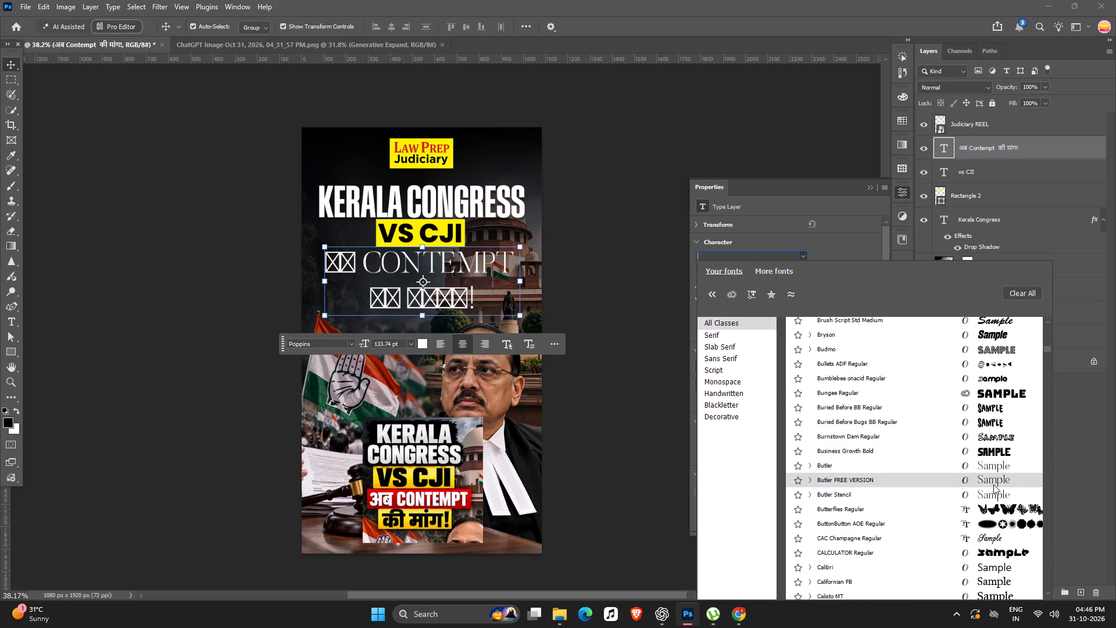
left_click(614, 151)
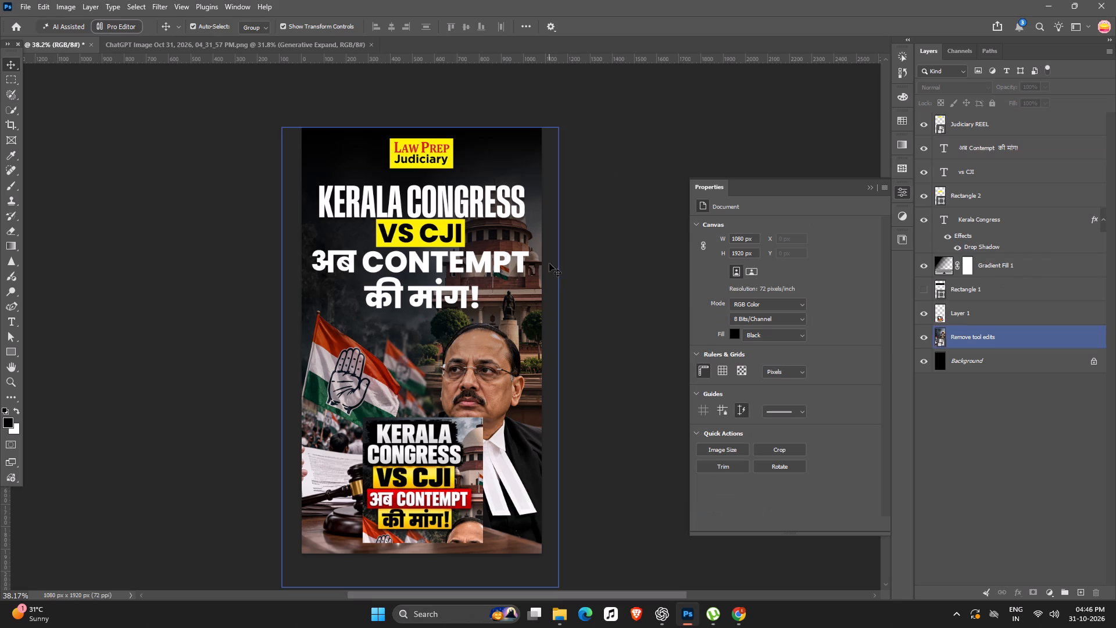
Move the "अब CONTEMPT की मांग!" text down slightly, away from the "VS CJI" banner.
left_click(410, 255)
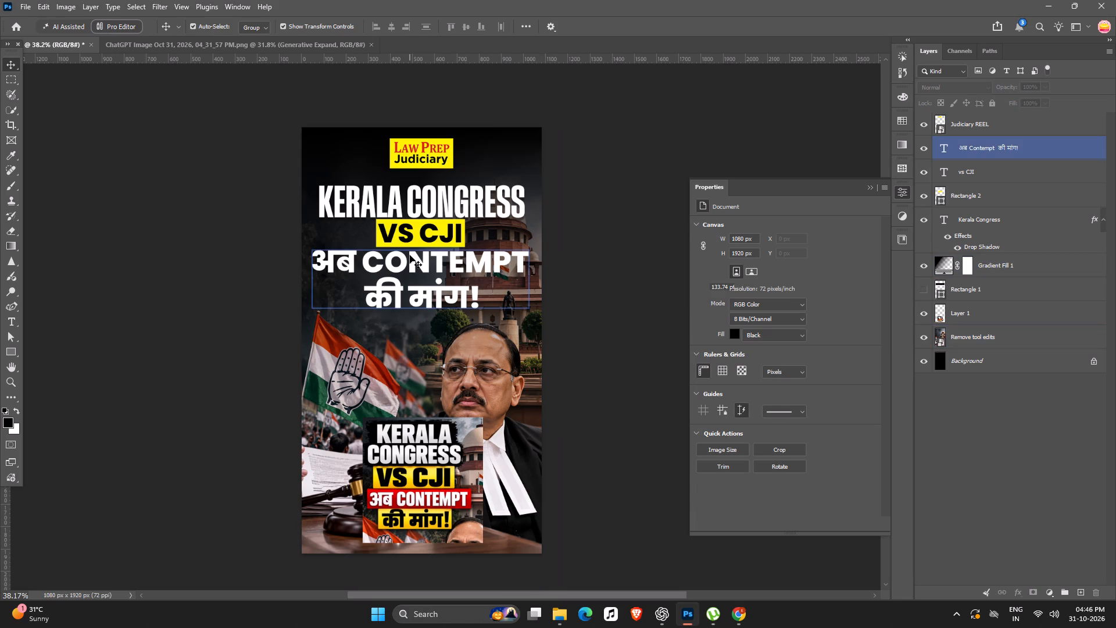
left_click(606, 249)
left_click_drag(423, 263, 423, 270)
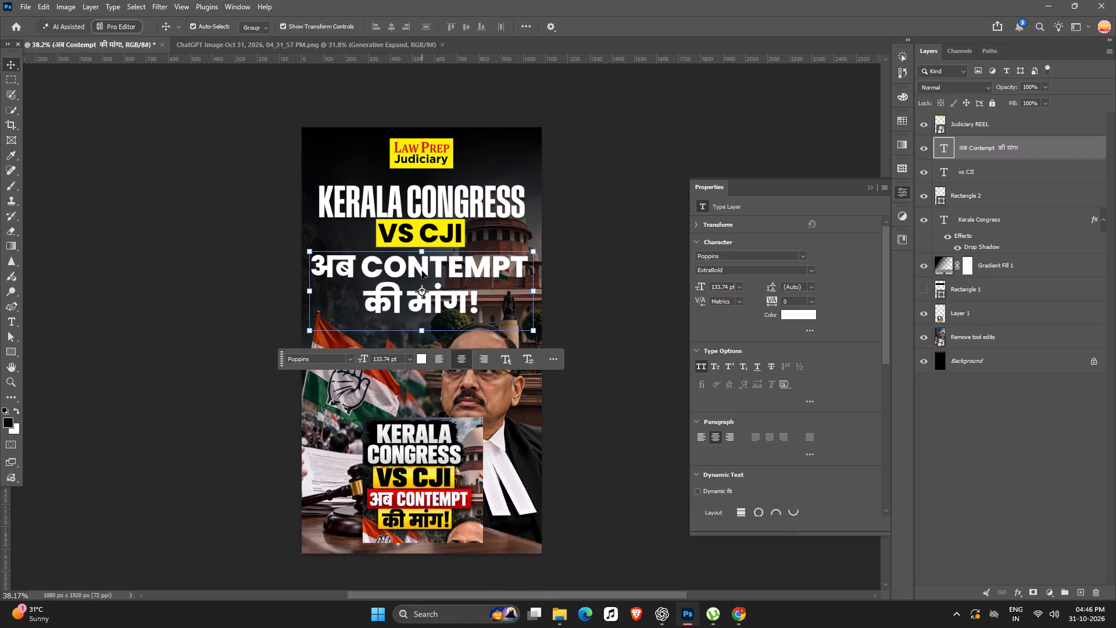
Cut "की मांग!" out of the "अब CONTEMPT की मांग!" text and remove the emptied second line.
double_click(422, 275)
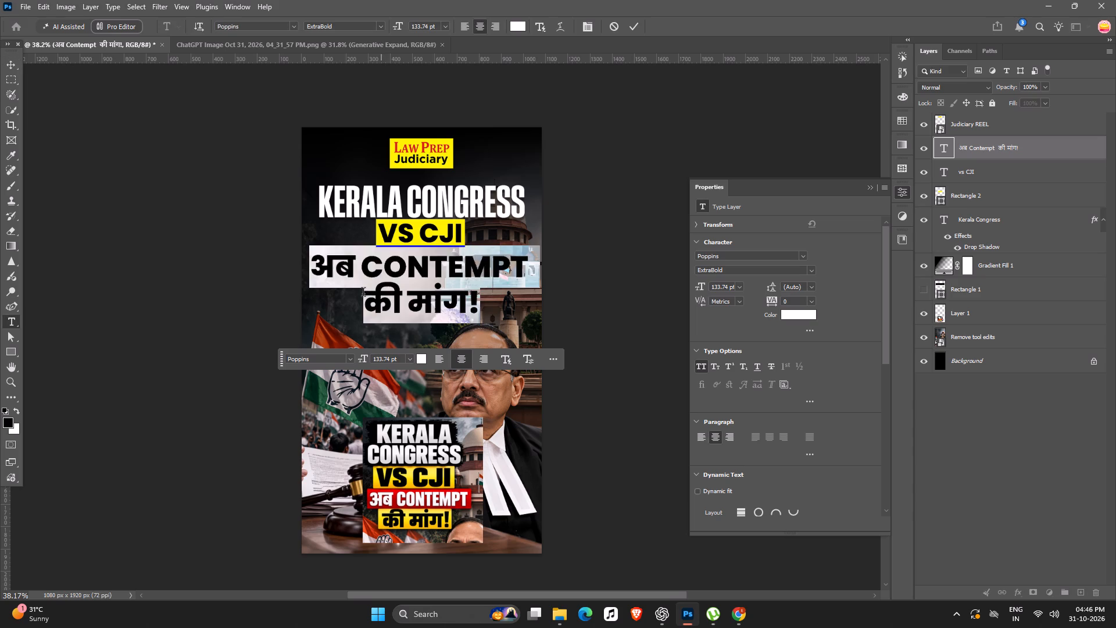
left_click_drag(362, 294, 516, 292)
key("ctrl+x")
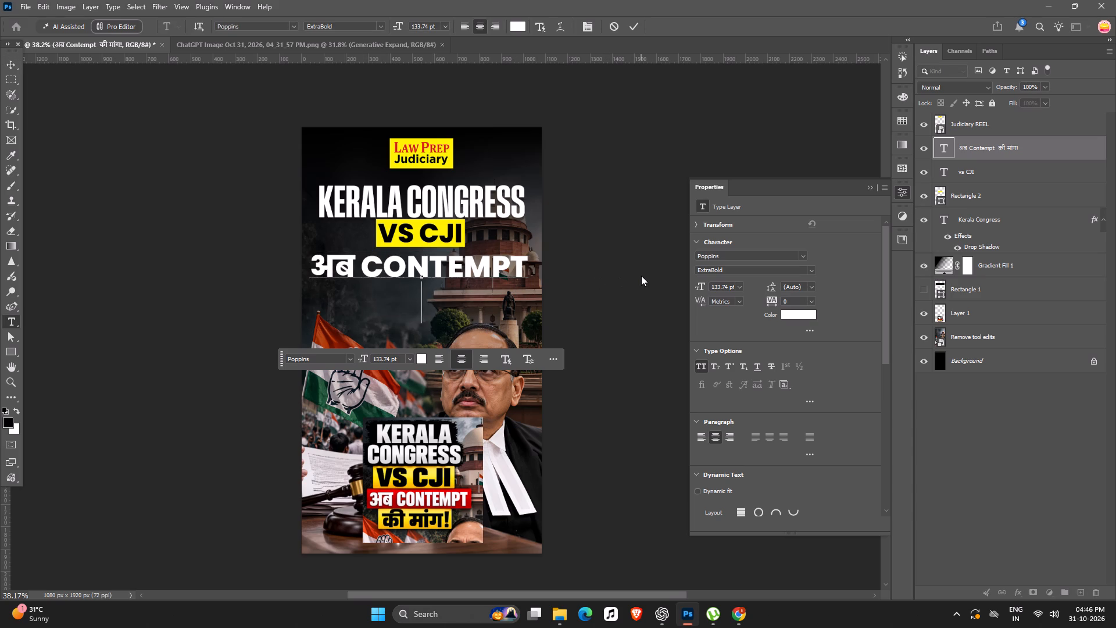
left_click(642, 275)
double_click(465, 268)
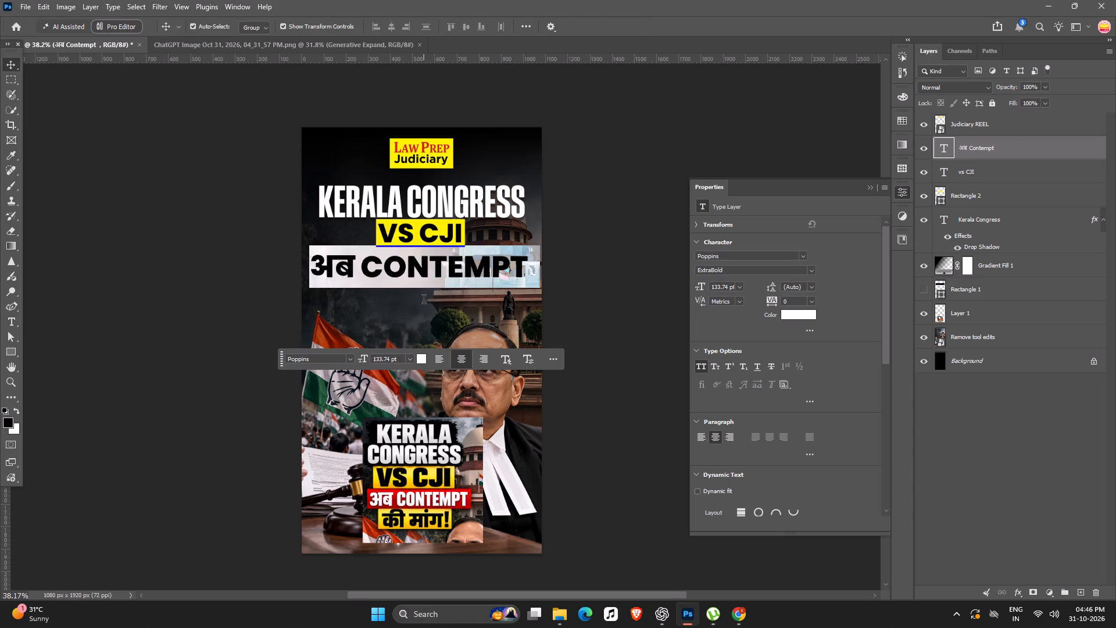
left_click(424, 301)
key("BackSpace")
key("Return")
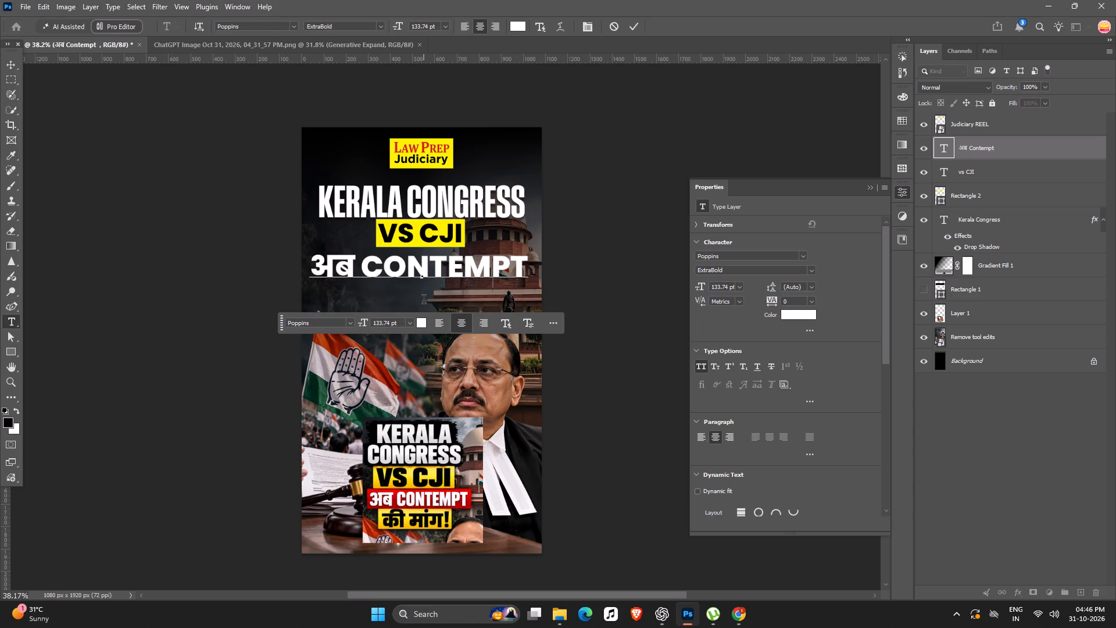
Draw a 1021 × 148 px rectangle behind the "अब CONTEMPT" text, filled with red c00101 sampled from the reference image's red banner.
left_click(15, 349)
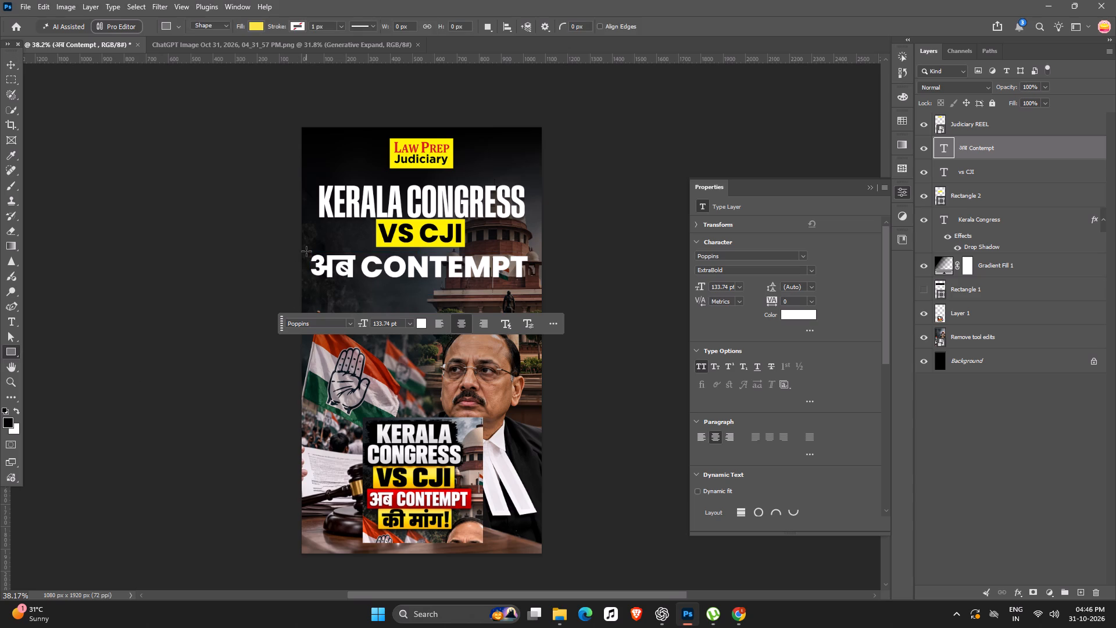
left_click_drag(307, 250, 534, 282)
left_click(936, 147)
left_click_drag(936, 147, 927, 162)
left_click(469, 493)
left_click(468, 501)
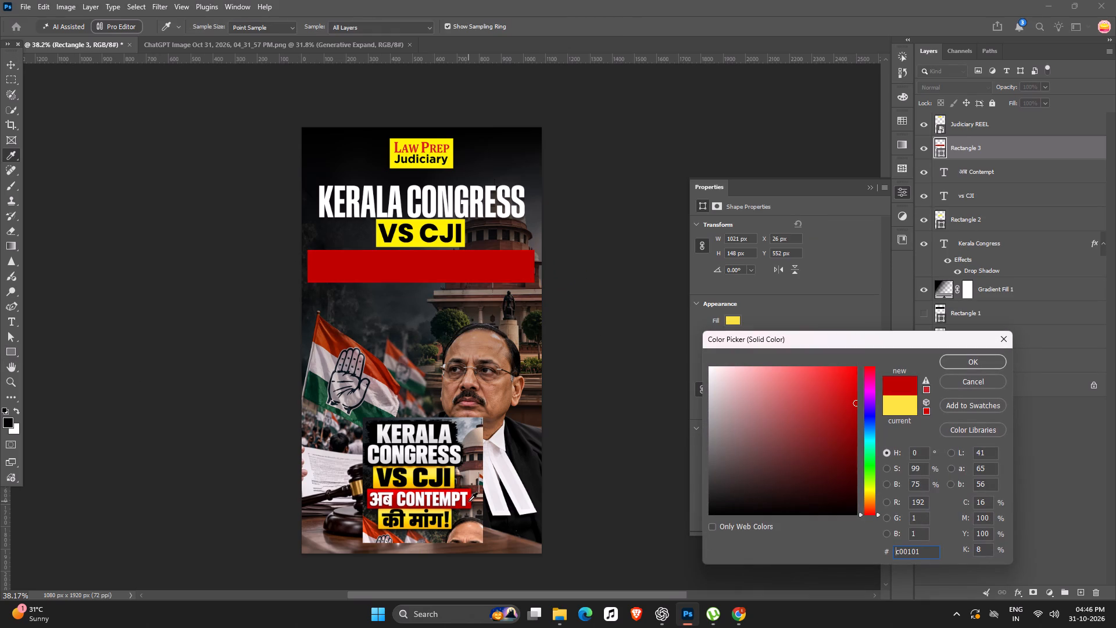
left_click(949, 368)
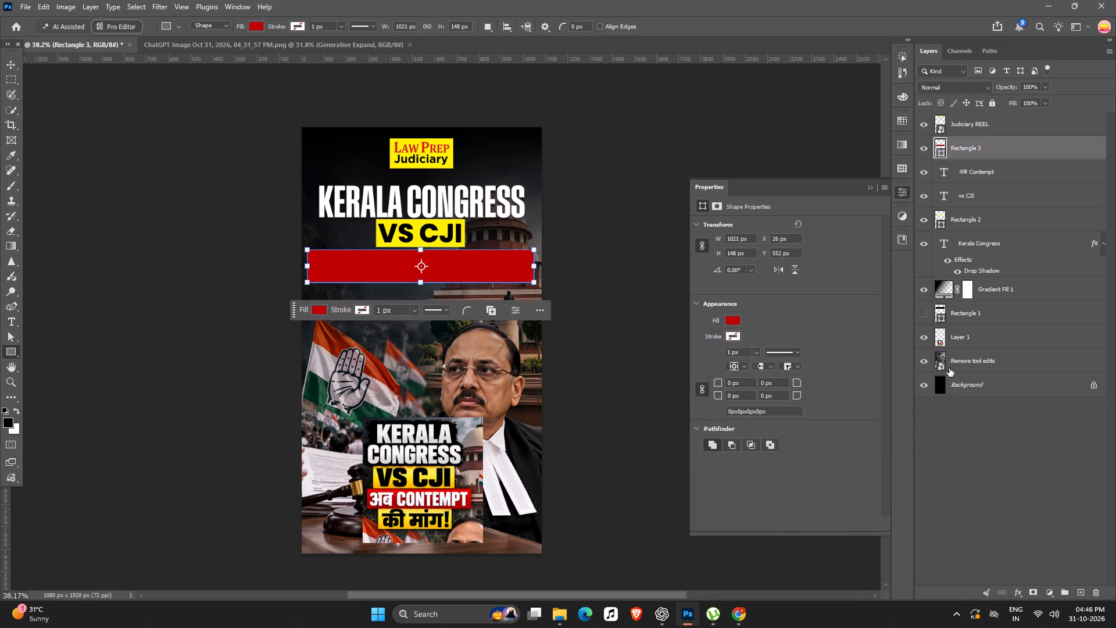
key("ctrl+bracketleft")
key("v")
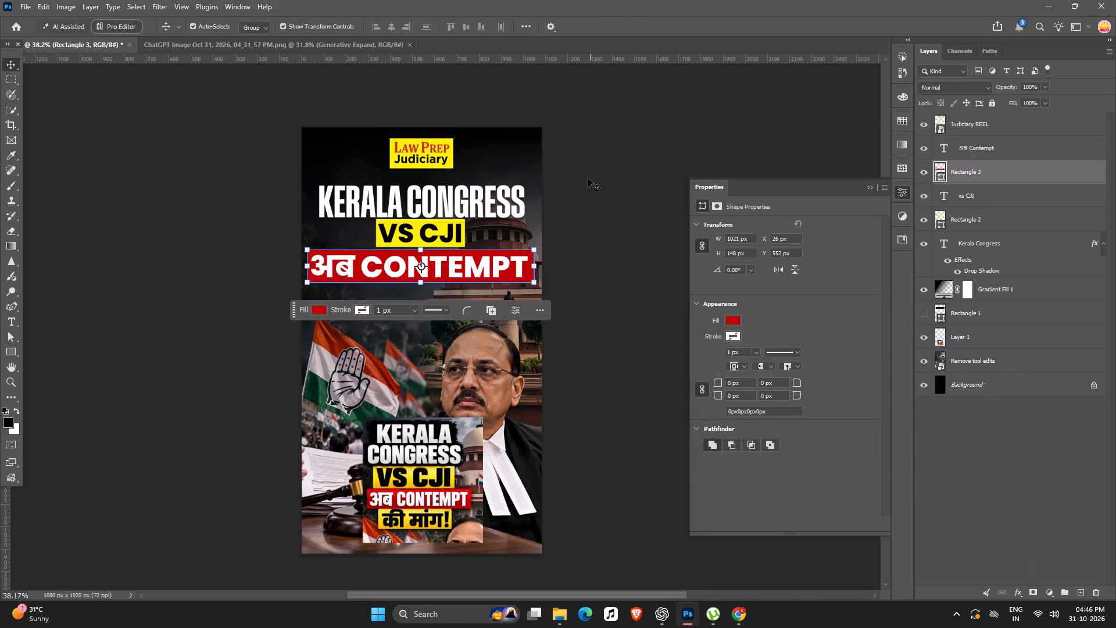
left_click(624, 158)
Align the "अब CONTEMPT" text and its red rectangle on their horizontal and vertical centres.
scroll(499, 349, "up", 3, "ctrl")
key("space")
left_click_drag(505, 349, 539, 336)
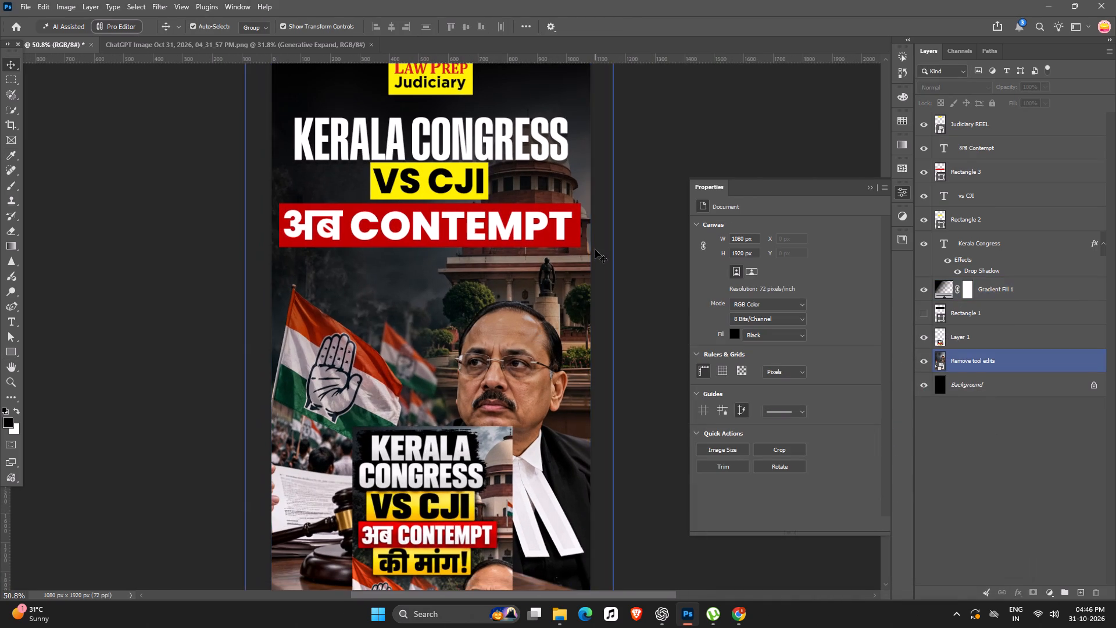
left_click(581, 244)
left_click(553, 230, "shift")
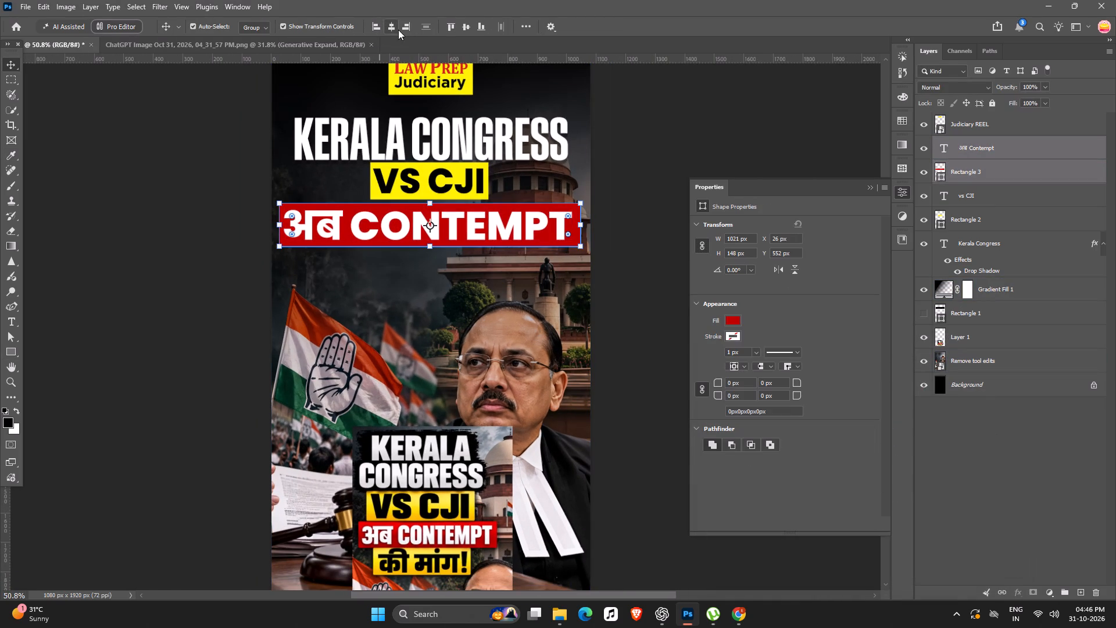
left_click(395, 30)
left_click(462, 31)
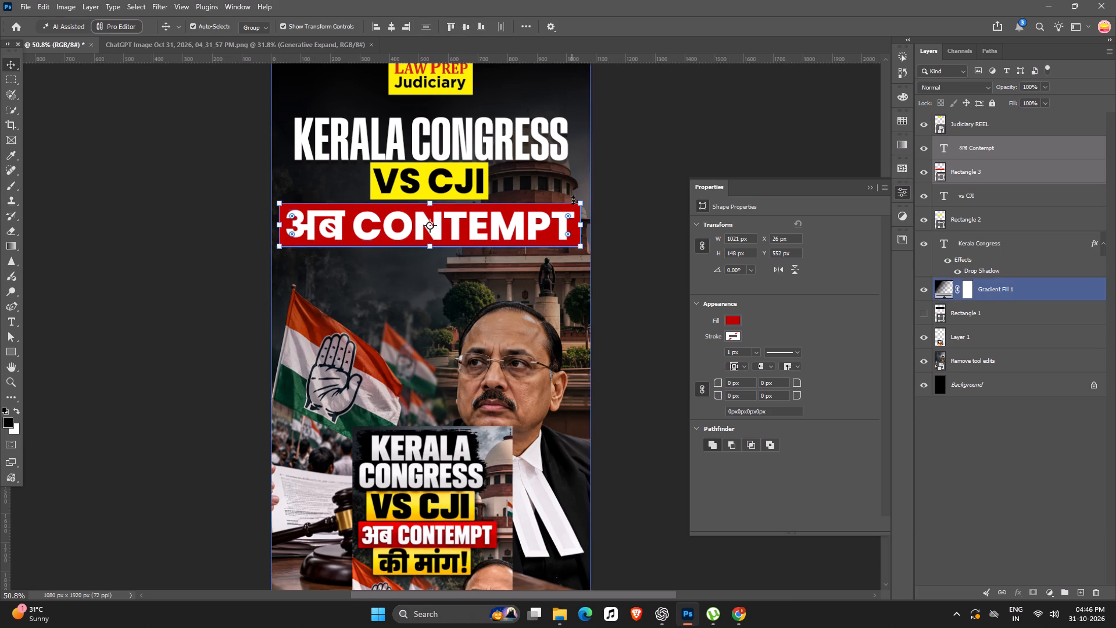
Scale the red banner and "अब CONTEMPT" text together to about 96.5% and position them just below the "VS CJI" banner.
left_click_drag(582, 202, 577, 204, "alt")
left_click_drag(509, 221, 513, 220)
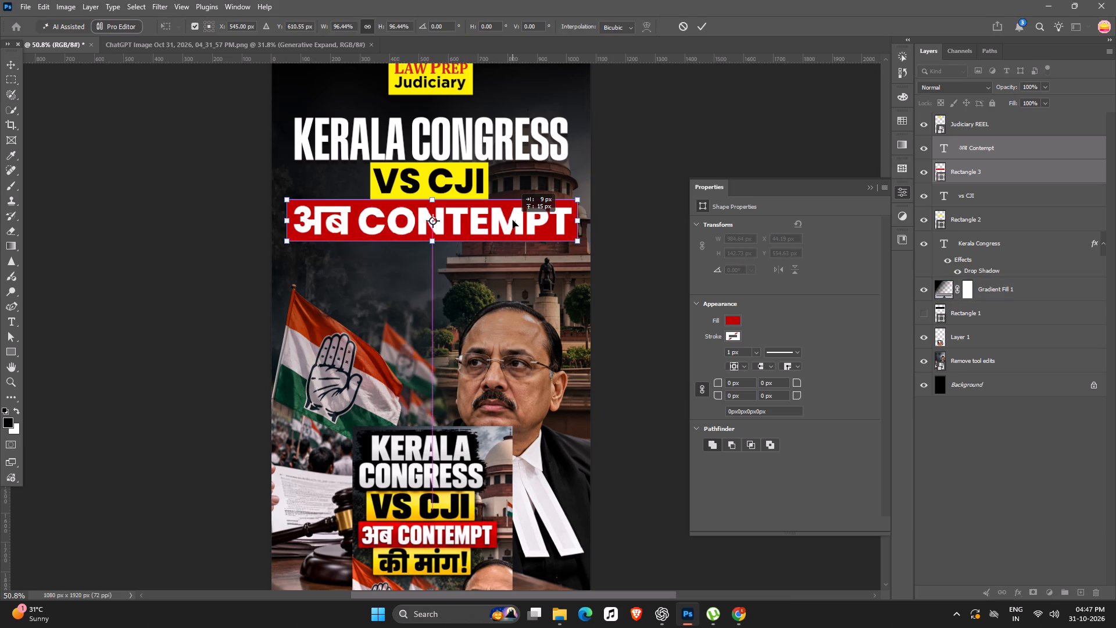
left_click_drag(513, 220, 513, 214)
key("shift+Up")
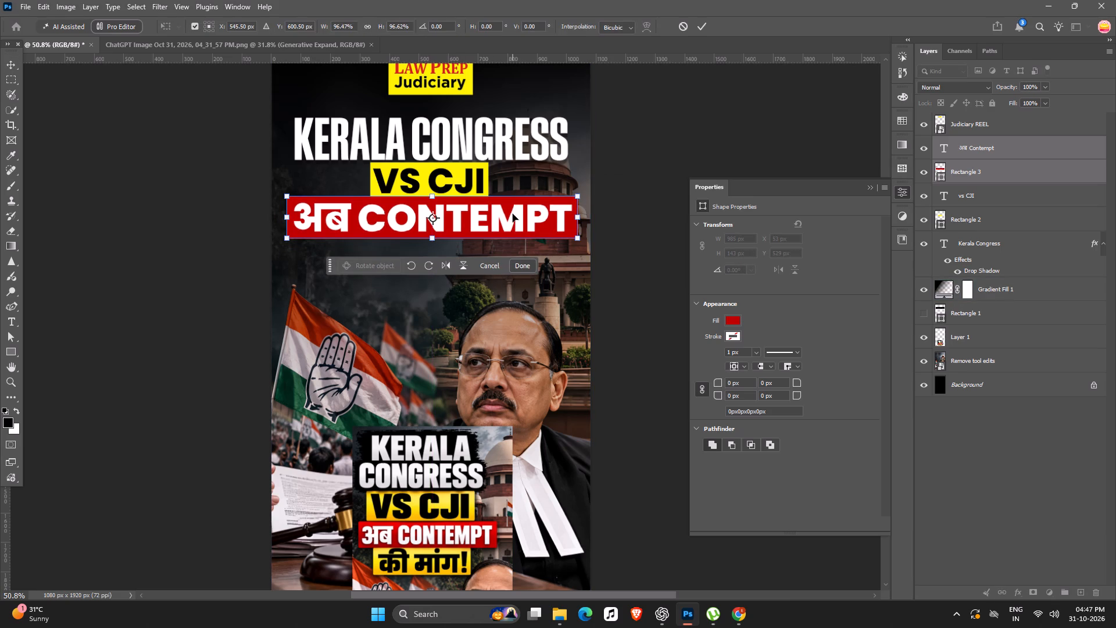
key("shift+Down")
key("shift+Down")
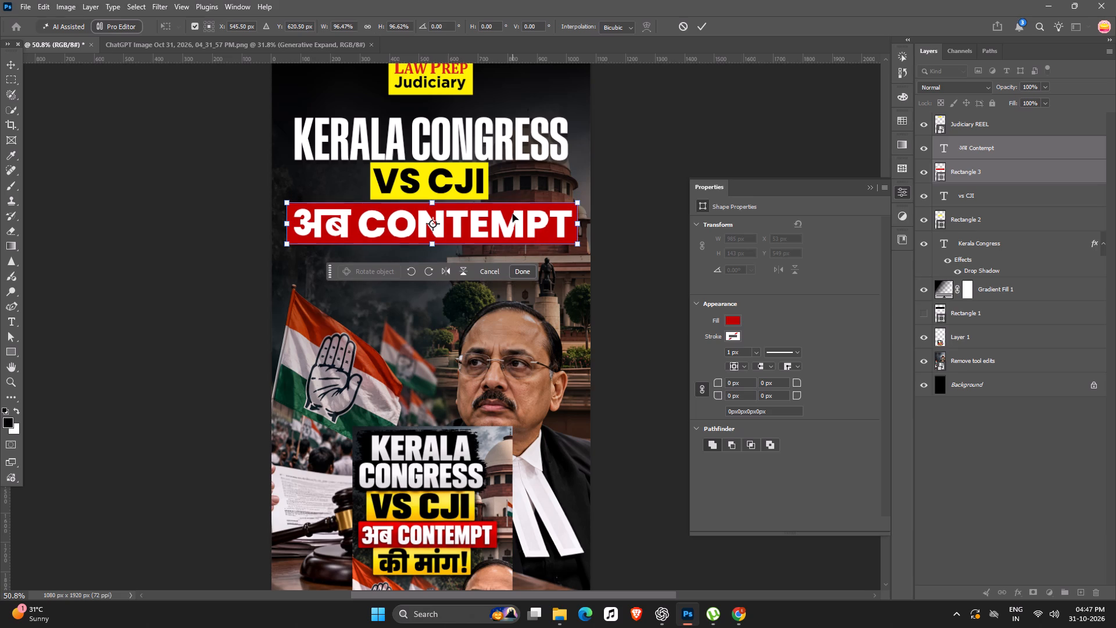
key("Up")
key("Return")
left_click(723, 186)
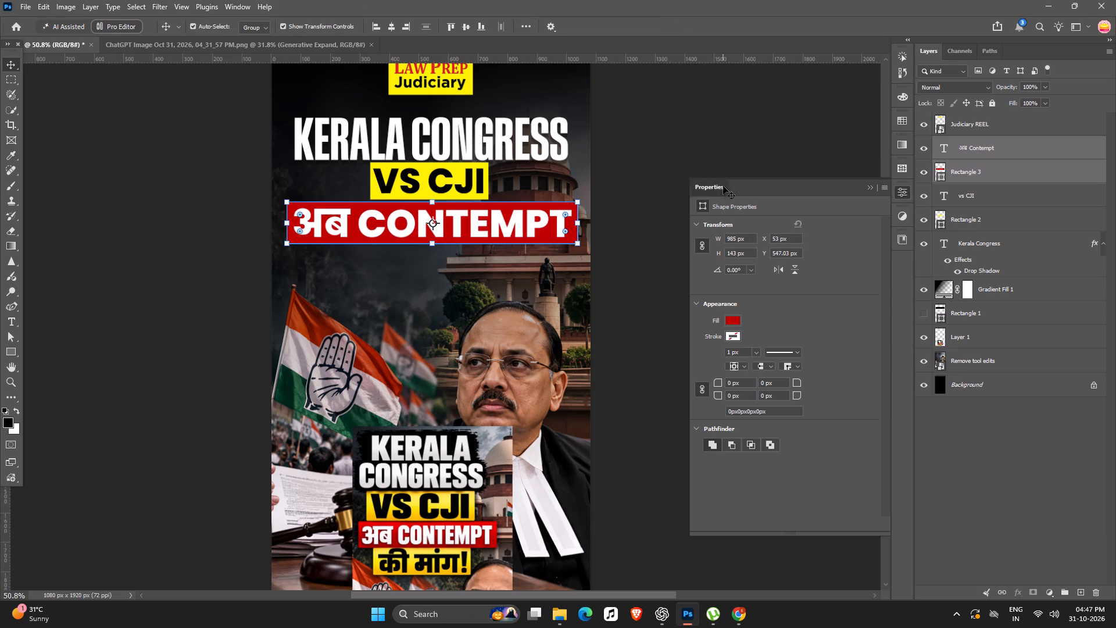
Duplicate the red rectangle together with its "अब CONTEMPT" text and place the copy below the original banner.
scroll(704, 180, "down", 5, "ctrl")
left_click(706, 279, "ctrl")
key("space")
key("space")
key("space")
key("space")
key("space")
left_click_drag(647, 348, 629, 286)
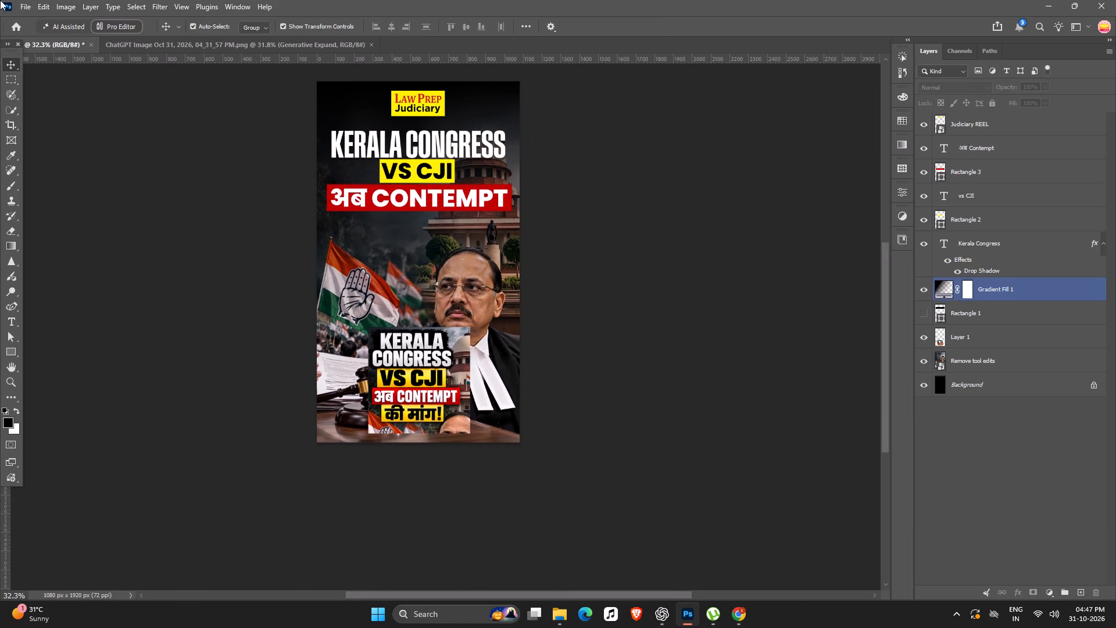
scroll(470, 280, "up", 3, "ctrl")
key("space")
key("space")
key("space")
key("space")
key("space")
key("space")
key("space")
key("space")
key("space")
key("space")
key("space")
key("space")
key("space")
key("space")
key("space")
key("space")
key("space")
key("space")
key("space")
key("space")
left_click_drag(453, 302, 489, 336)
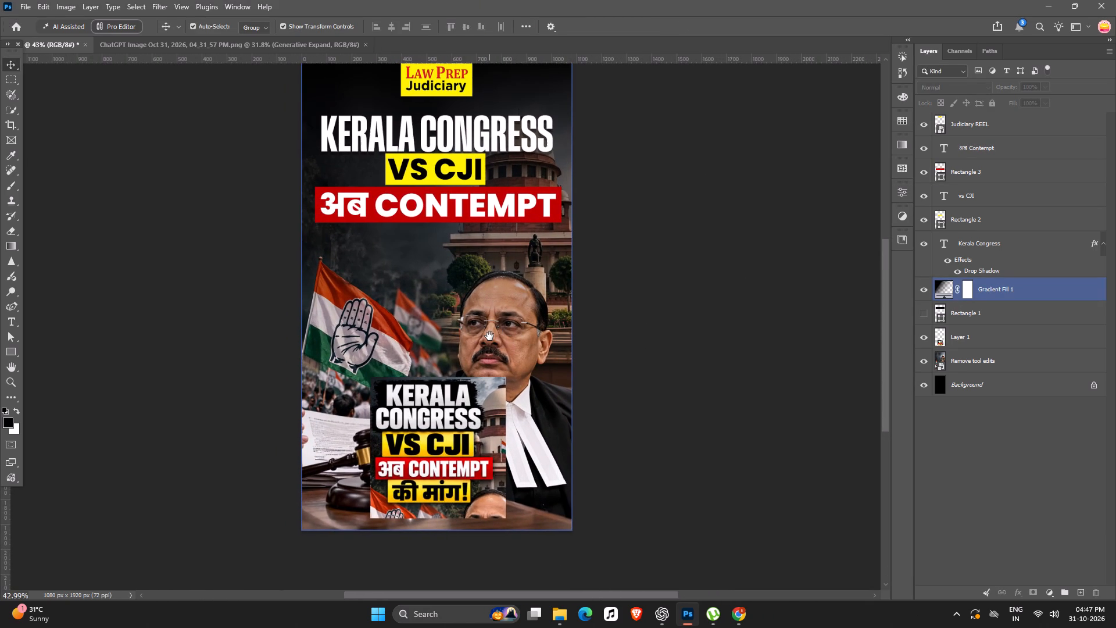
left_click_drag(489, 336, 494, 331)
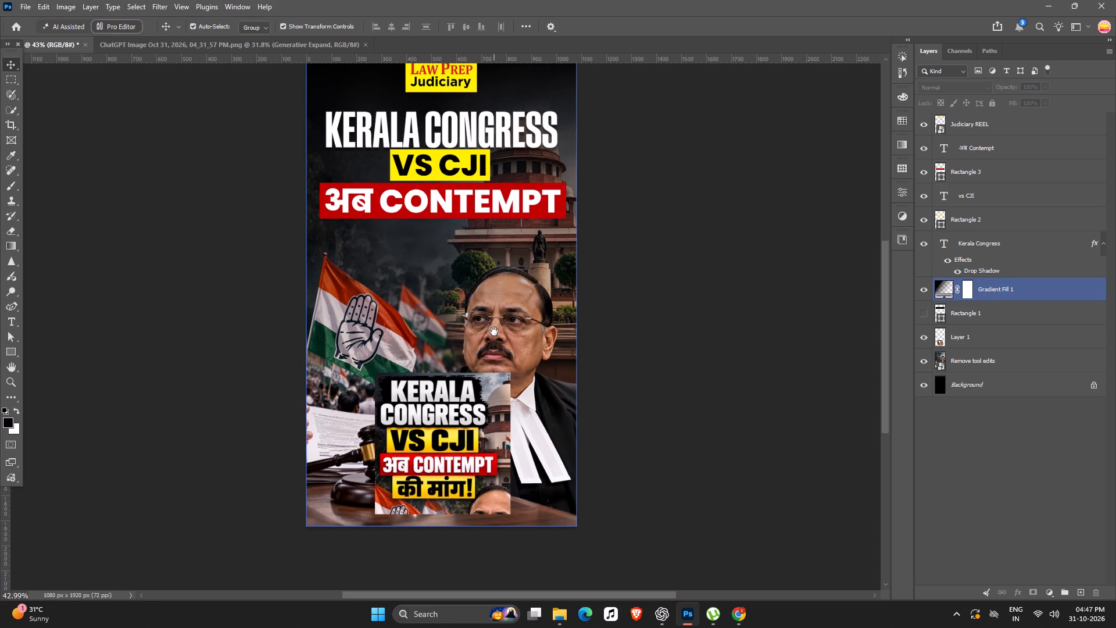
left_click_drag(494, 331, 496, 329)
left_click(510, 215)
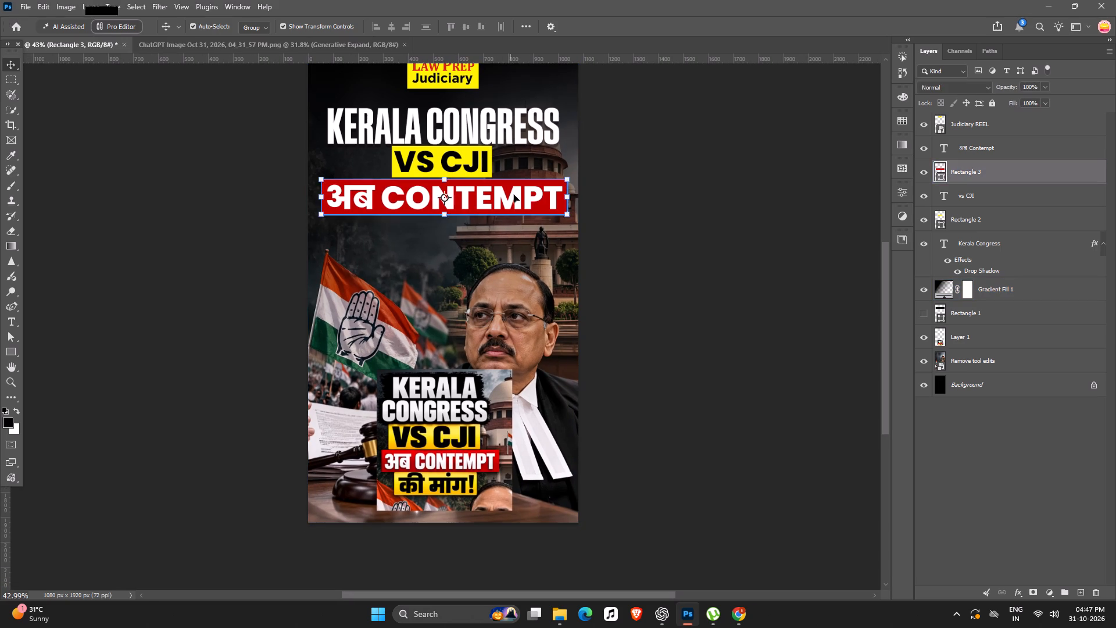
left_click(514, 195, "shift")
left_click_drag(516, 194, 518, 252, "alt")
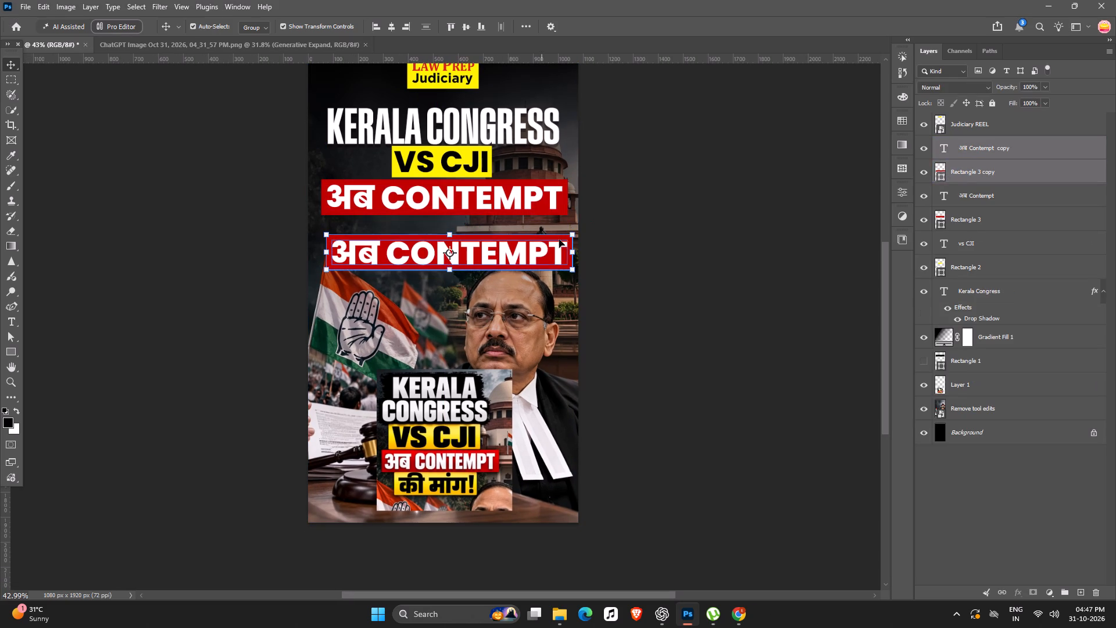
Scale the duplicated banner and text to about 74.71% and position them centred directly beneath the original red banner.
left_click_drag(570, 235, 540, 247, "alt")
left_click_drag(505, 255, 503, 237)
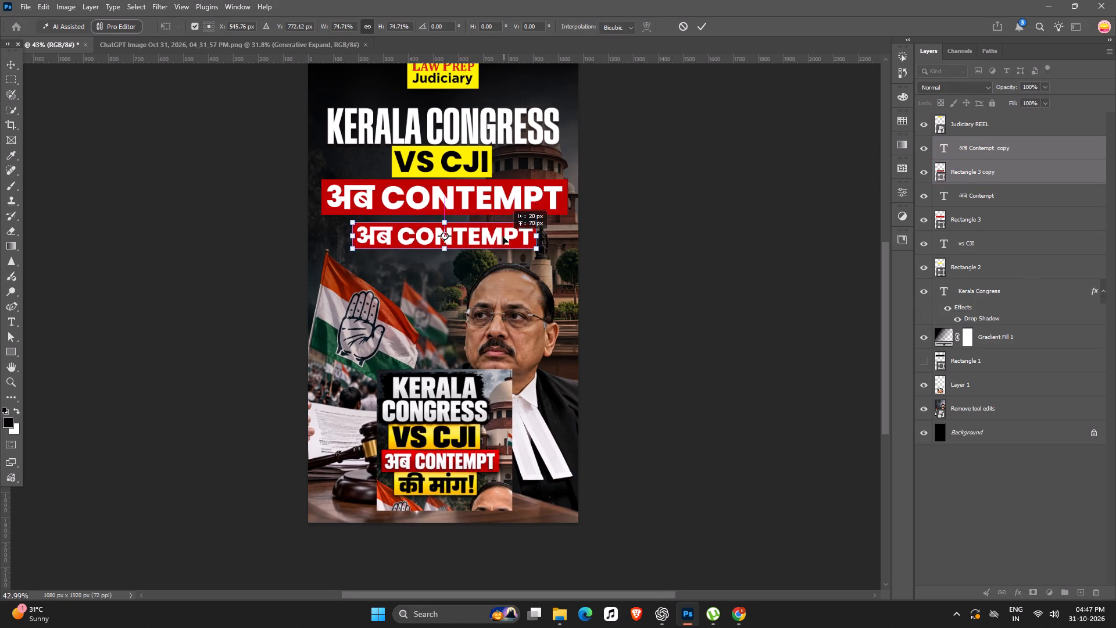
left_click_drag(503, 237, 502, 233)
key("Return")
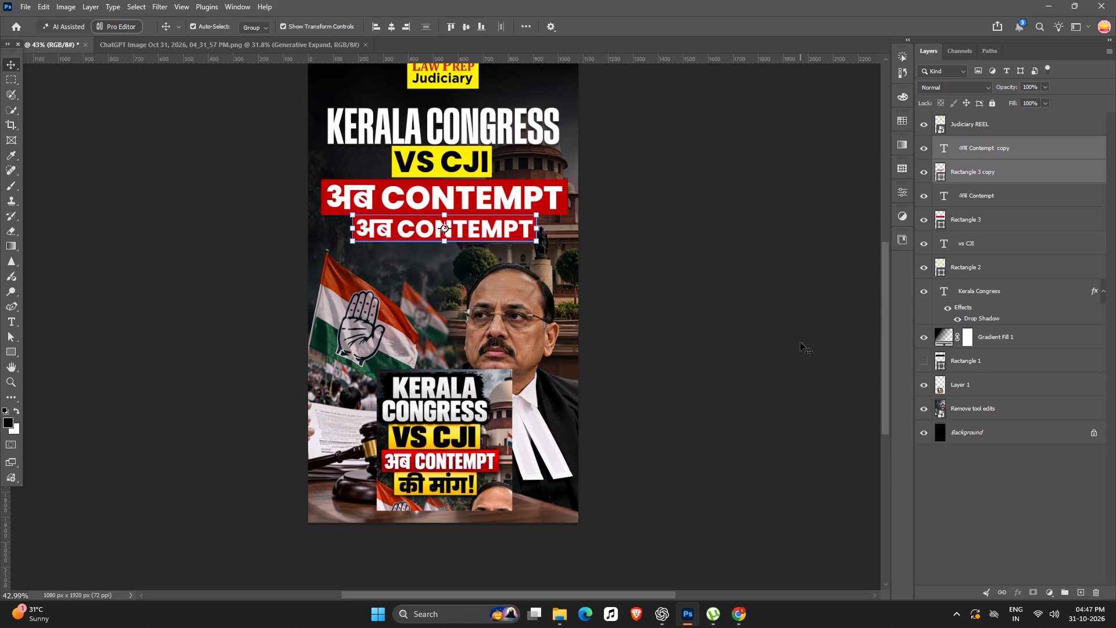
left_click_drag(800, 342, 770, 348)
Replace the duplicated "अब CONTEMPT" text with the cut "की मांग!".
double_click(496, 235)
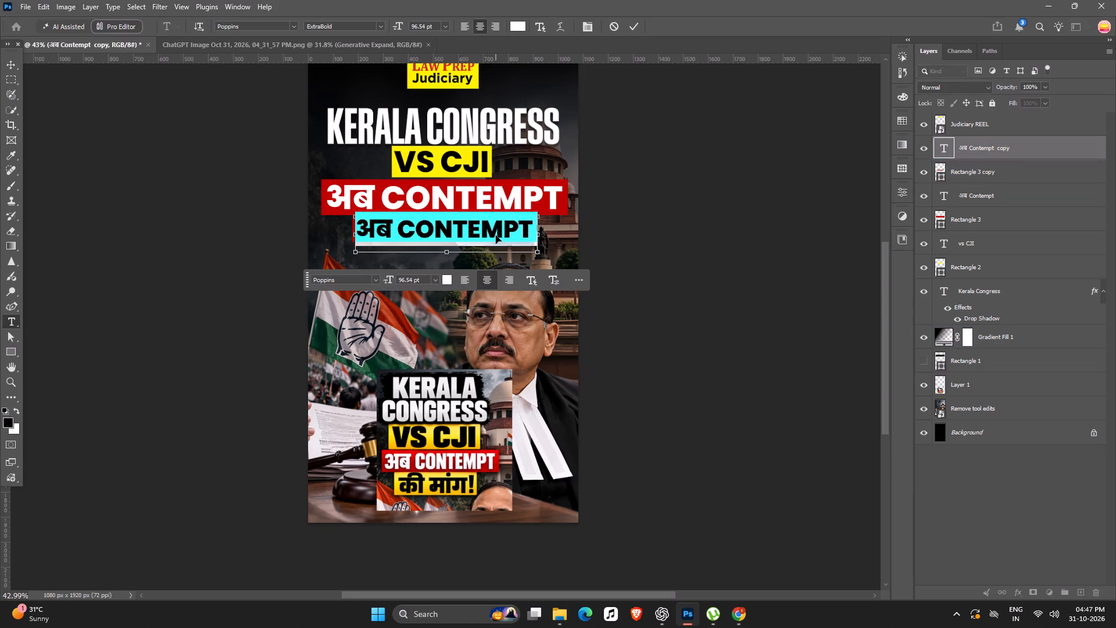
key("ctrl+BackSpace")
key("ctrl+BackSpace")
key("ctrl+v")
key("Return")
scroll(496, 235, "up", 1)
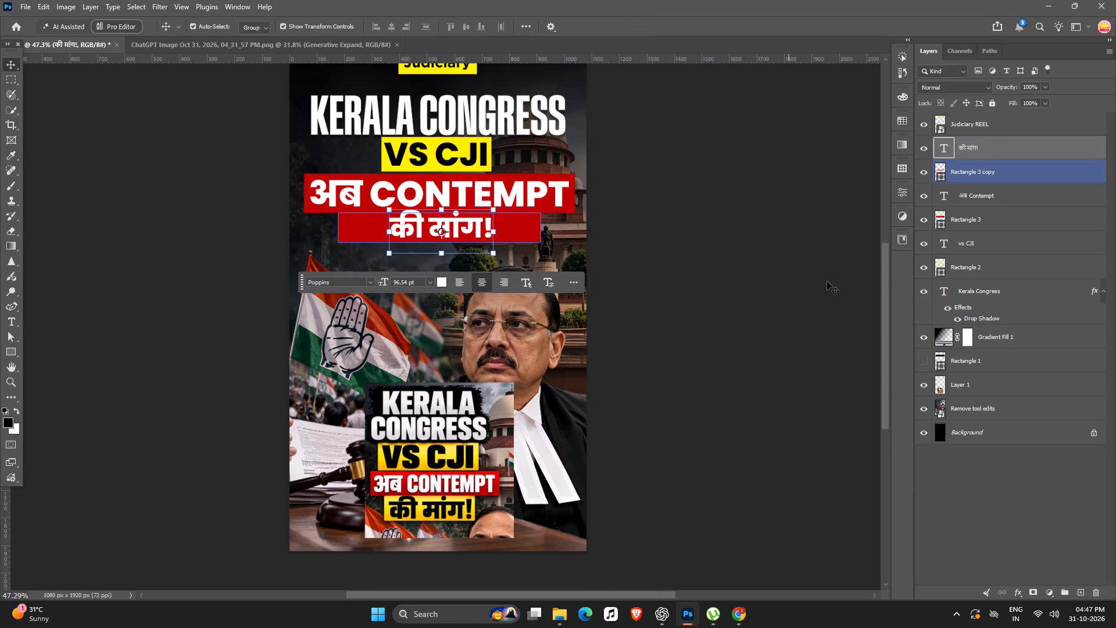
left_click(825, 280)
Narrow the lower red rectangle from both sides to fit more closely around "की मांग!".
left_click(523, 230)
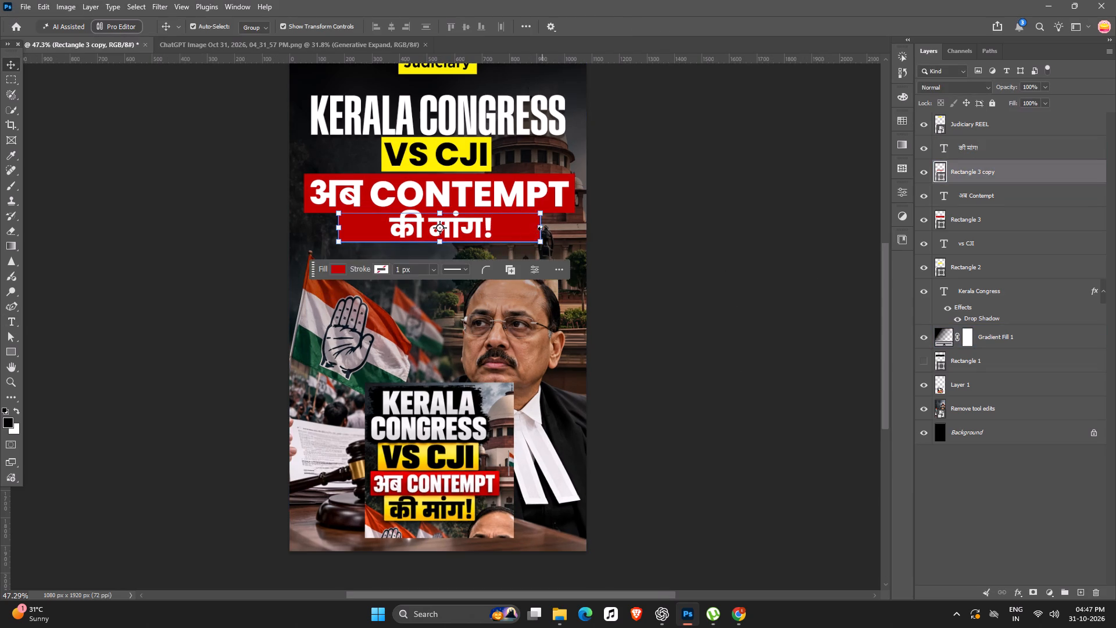
left_click_drag(545, 225, 518, 234, "shift")
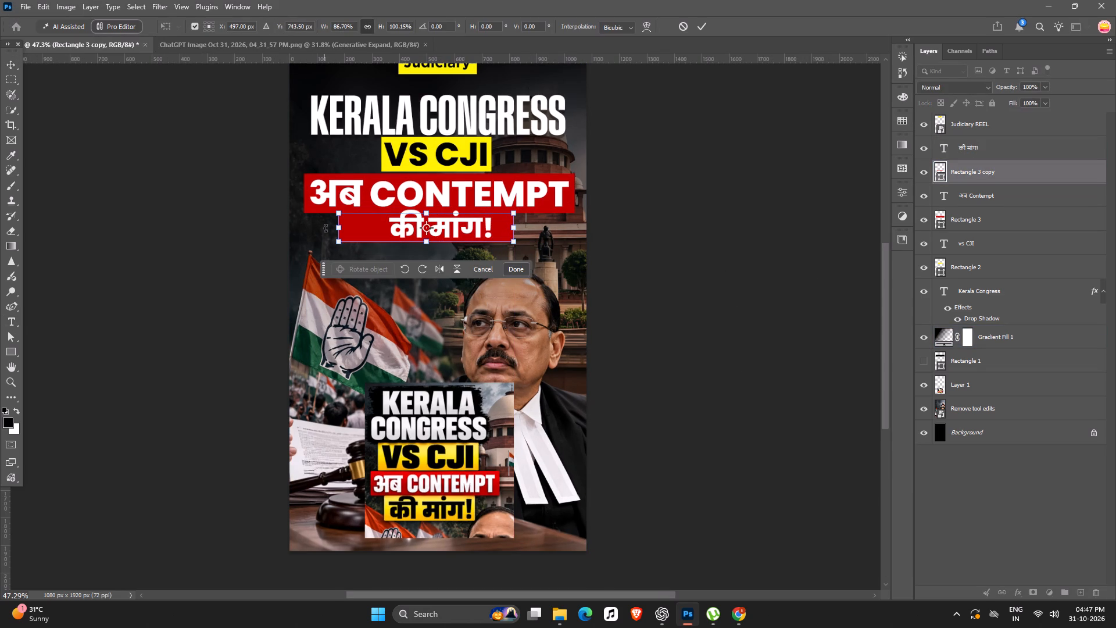
left_click_drag(339, 229, 364, 226, "shift")
key("Return")
left_click(687, 274)
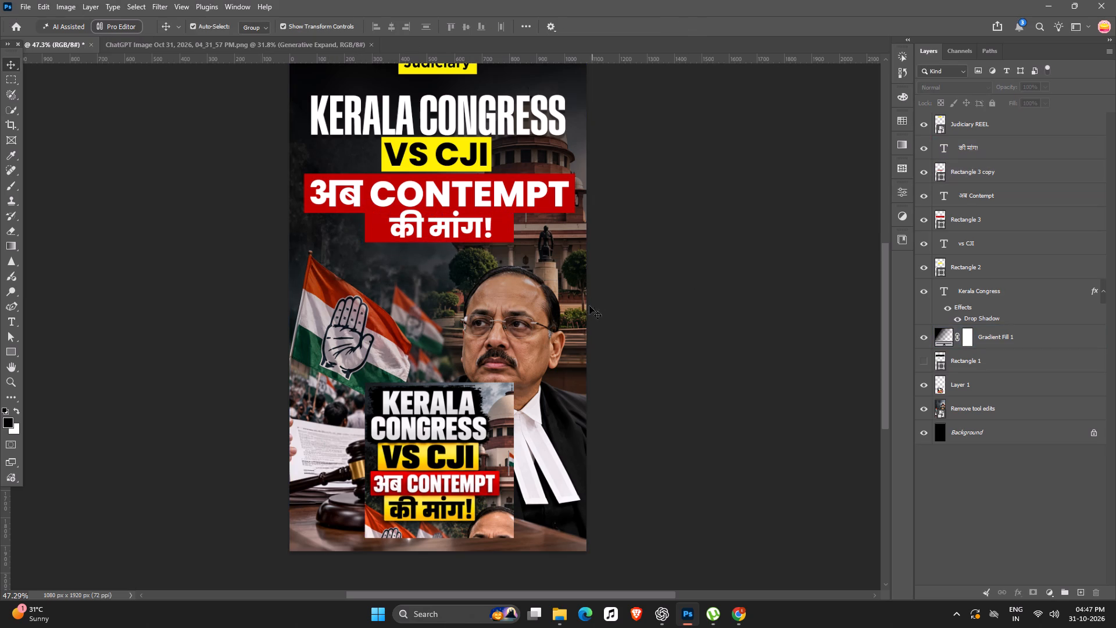
Enlarge the "की मांग!" text and its red rectangle together to about 113.8% and shift them slightly down below "अब CONTEMPT".
key("space")
key("space")
key("space")
key("space")
key("space")
key("space")
key("space")
key("space")
key("space")
key("space")
key("space")
key("space")
key("space")
key("space")
key("space")
key("space")
key("space")
key("space")
key("space")
key("space")
left_click_drag(586, 307, 660, 291)
left_click(580, 213)
left_click(553, 208, "shift")
left_click_drag(590, 192, 589, 191, "alt")
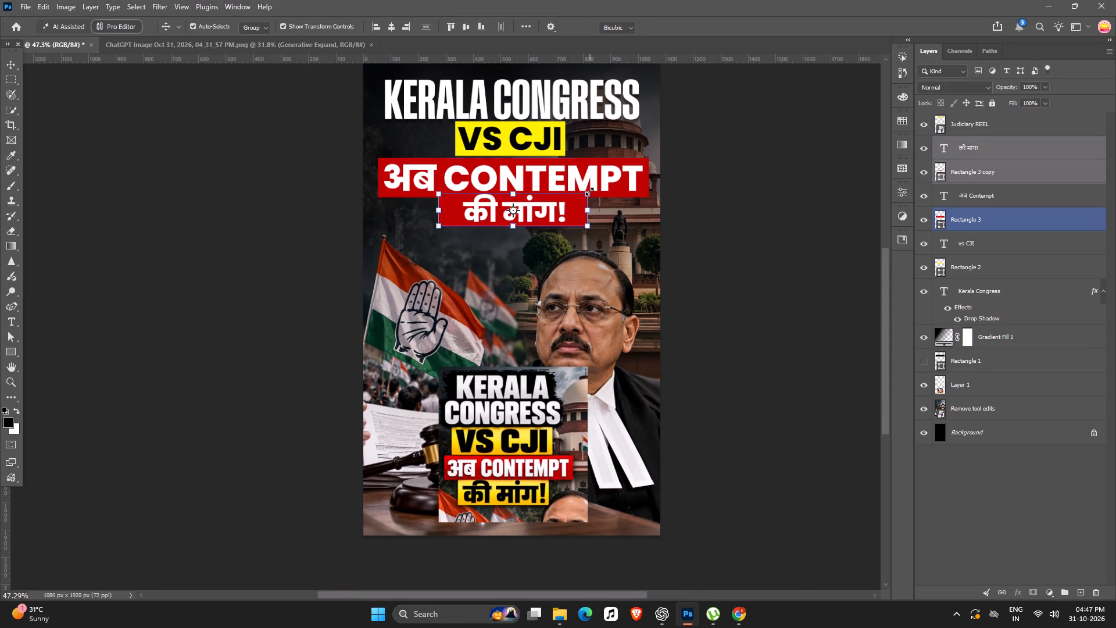
left_click_drag(589, 191, 600, 190, "alt")
key("shift+Down")
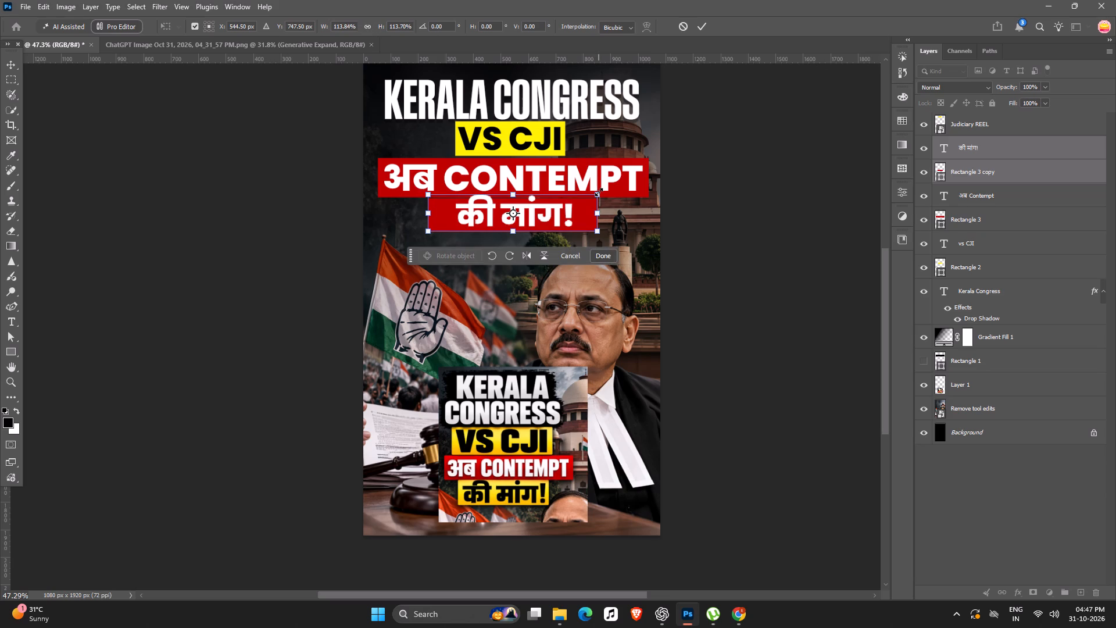
key("Return")
left_click(741, 218)
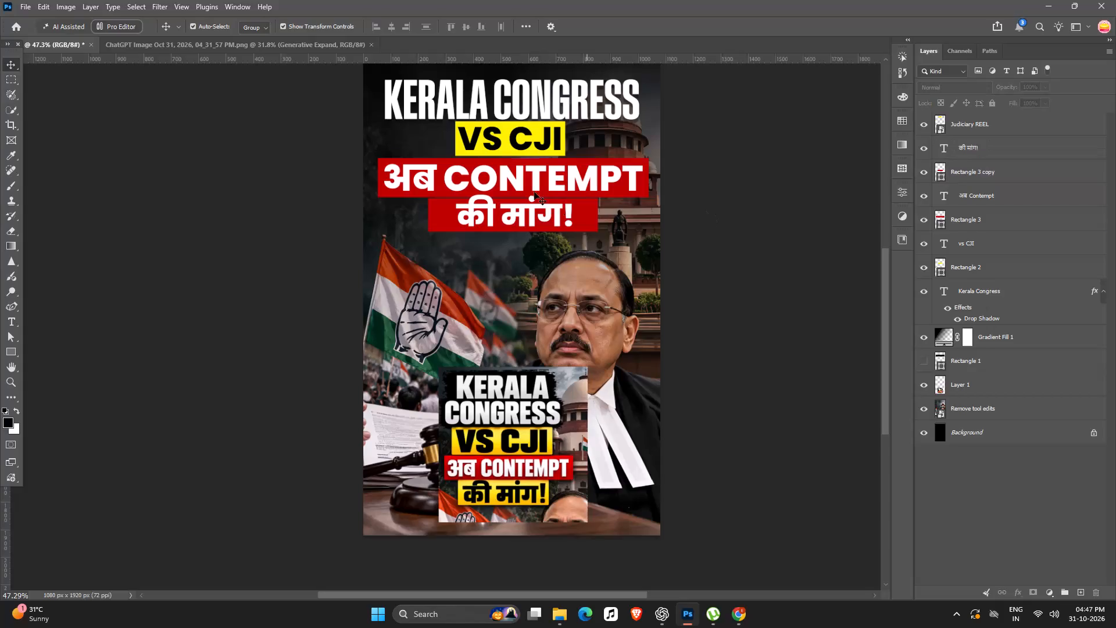
Nudge the lower red banner up by 2 px to sit against the "अब CONTEMPT" banner.
left_click(584, 219)
key("Up")
key("Up")
left_click(764, 247)
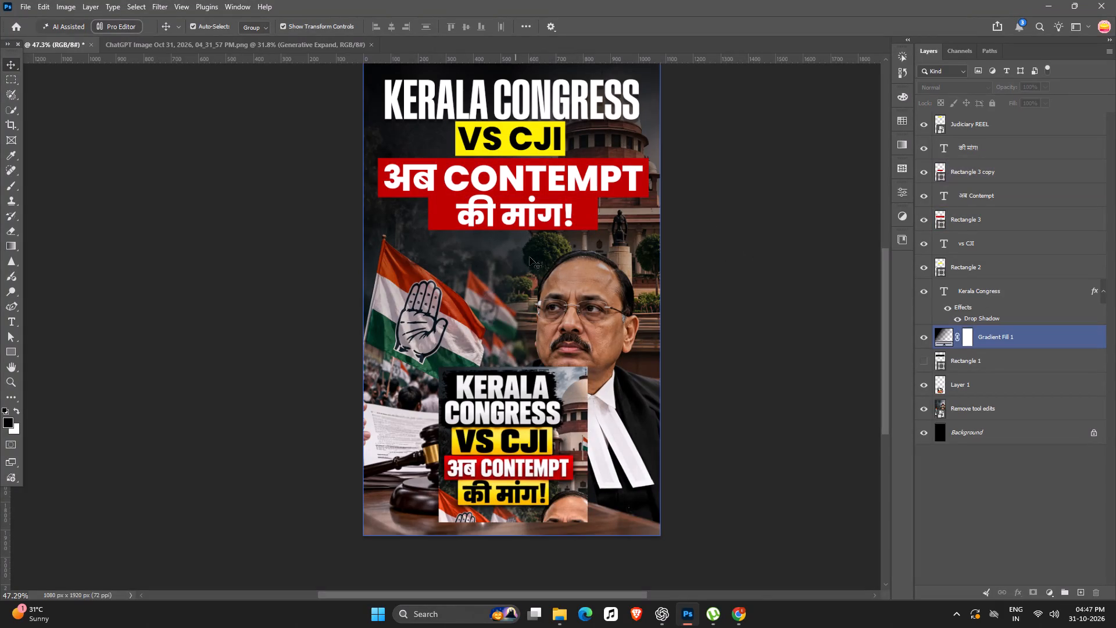
left_click(735, 260)
Change the fill of the rectangle behind "अब CONTEMPT" to white ffffff.
key("space")
key("space")
key("space")
key("space")
key("space")
key("space")
key("space")
key("space")
key("space")
key("space")
key("space")
key("space")
key("space")
left_click_drag(735, 271, 671, 333)
left_click(571, 222)
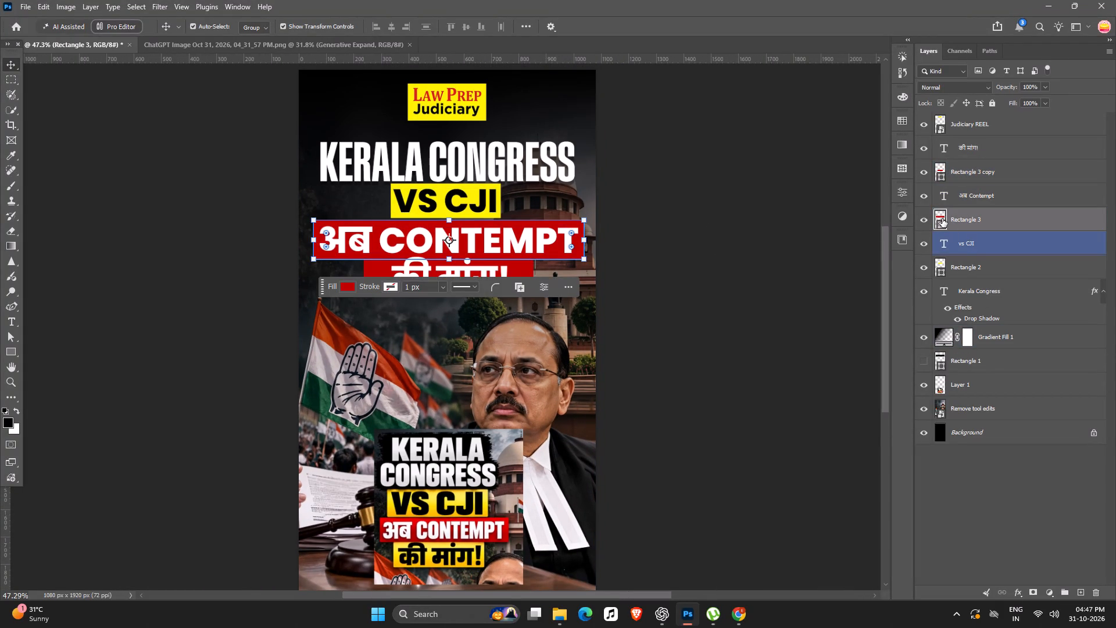
double_click(942, 219)
left_click_drag(764, 430, 667, 307)
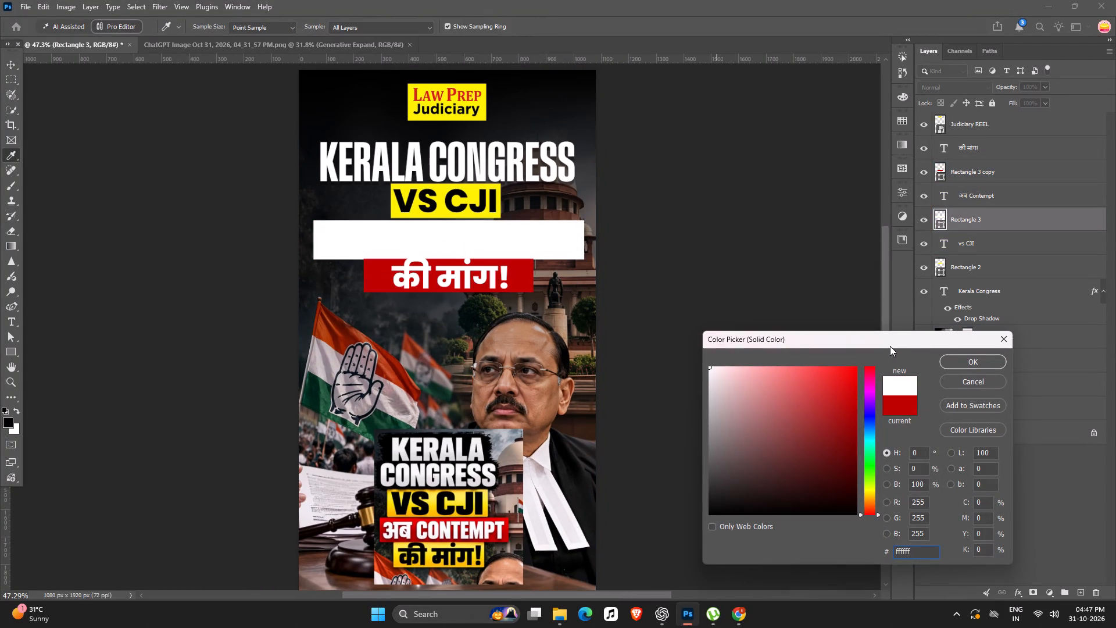
left_click(966, 368)
left_click(793, 253)
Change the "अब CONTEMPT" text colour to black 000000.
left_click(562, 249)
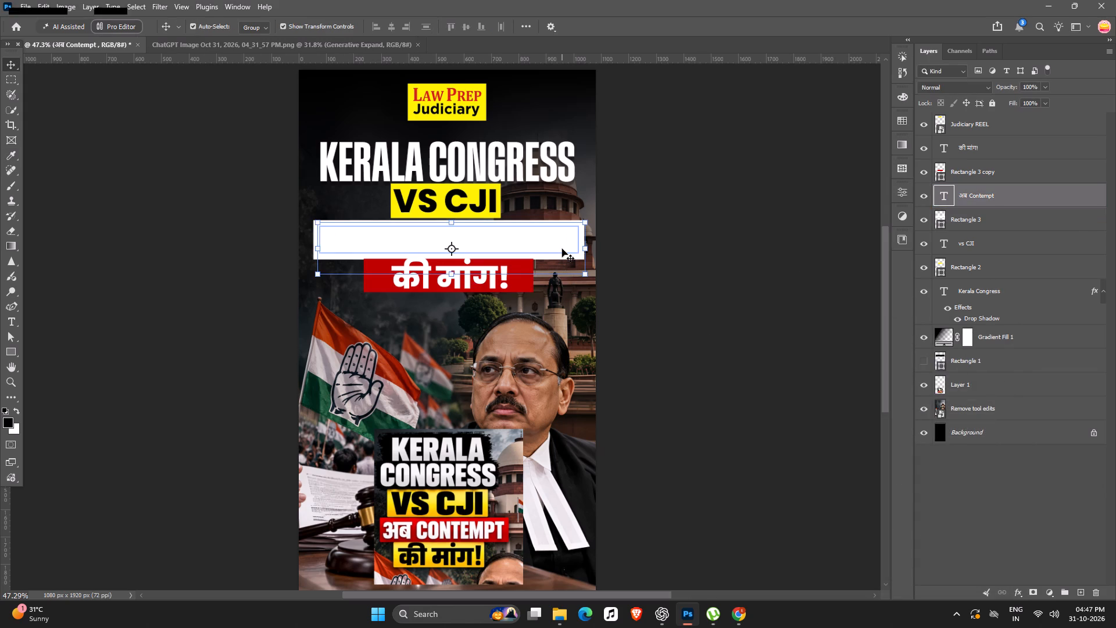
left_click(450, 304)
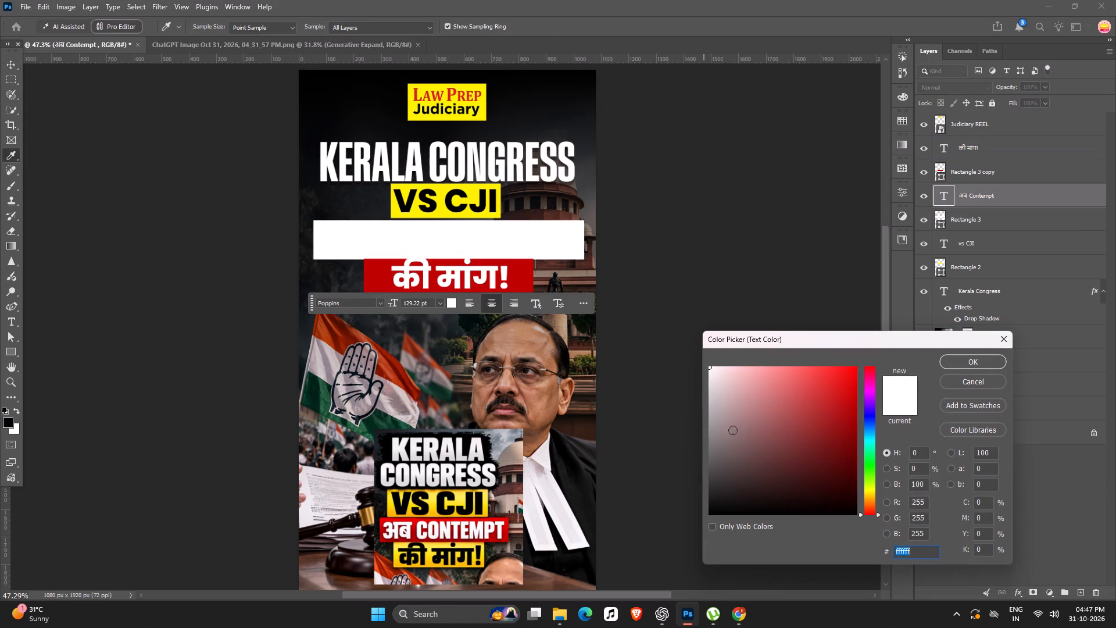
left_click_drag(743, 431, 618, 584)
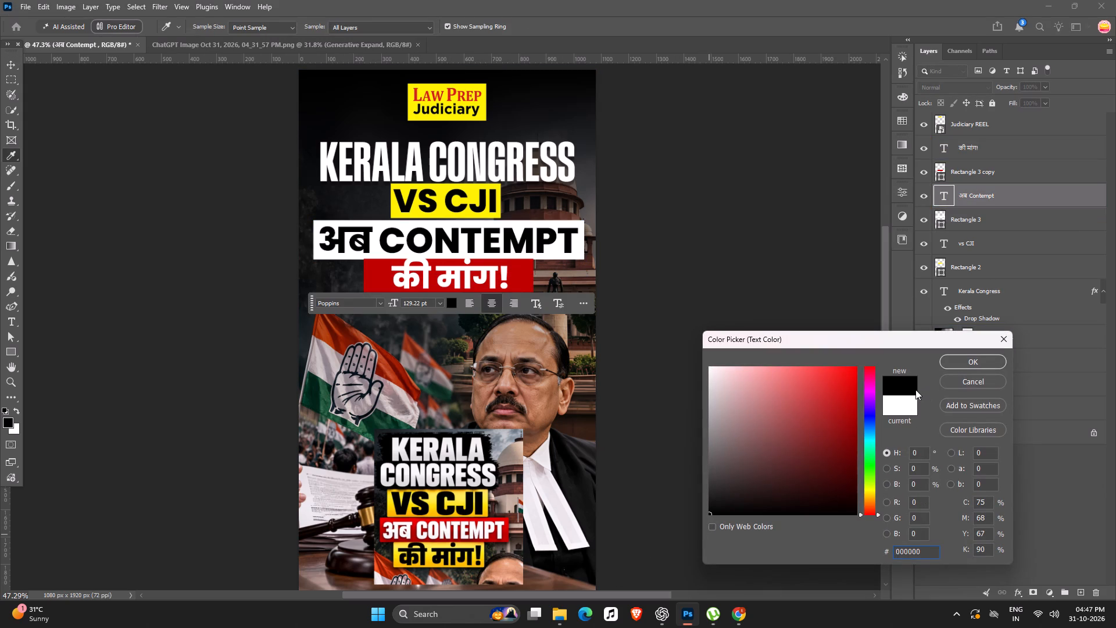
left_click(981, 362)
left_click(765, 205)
Change the fill of the rectangle behind "की मांग!" to white ffffff.
left_click(420, 263)
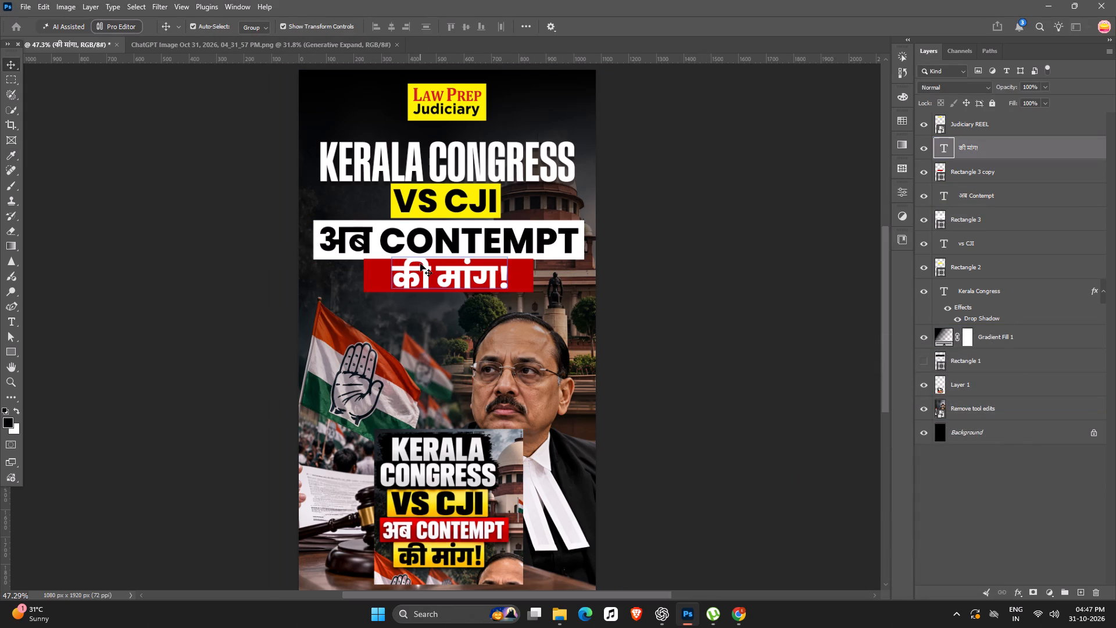
left_click(746, 318)
left_click(524, 291)
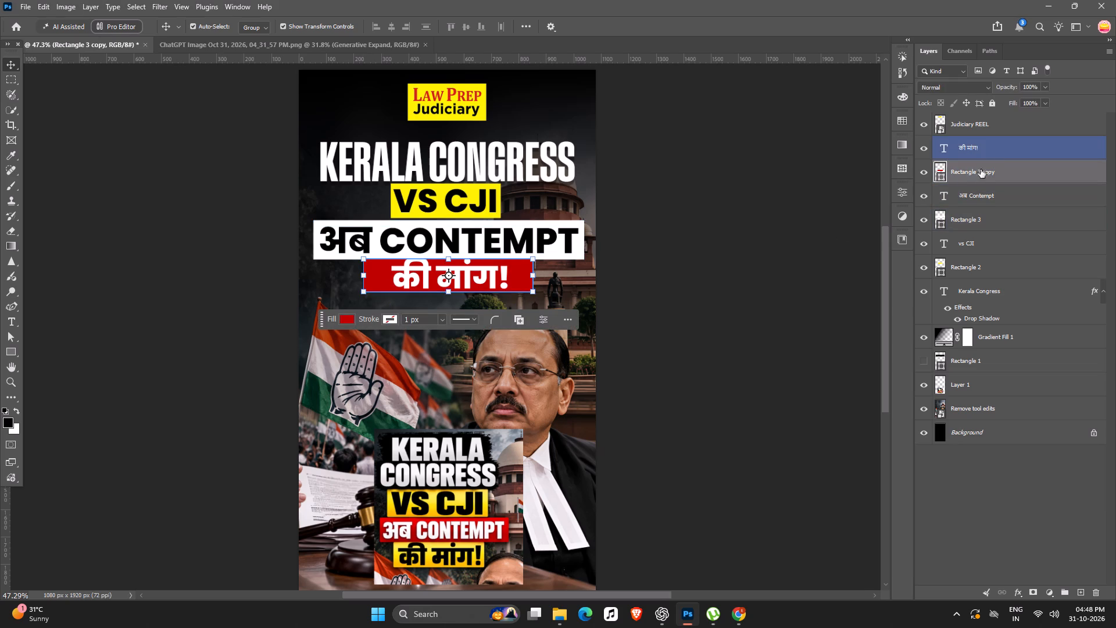
double_click(942, 169)
left_click_drag(789, 388, 634, 338)
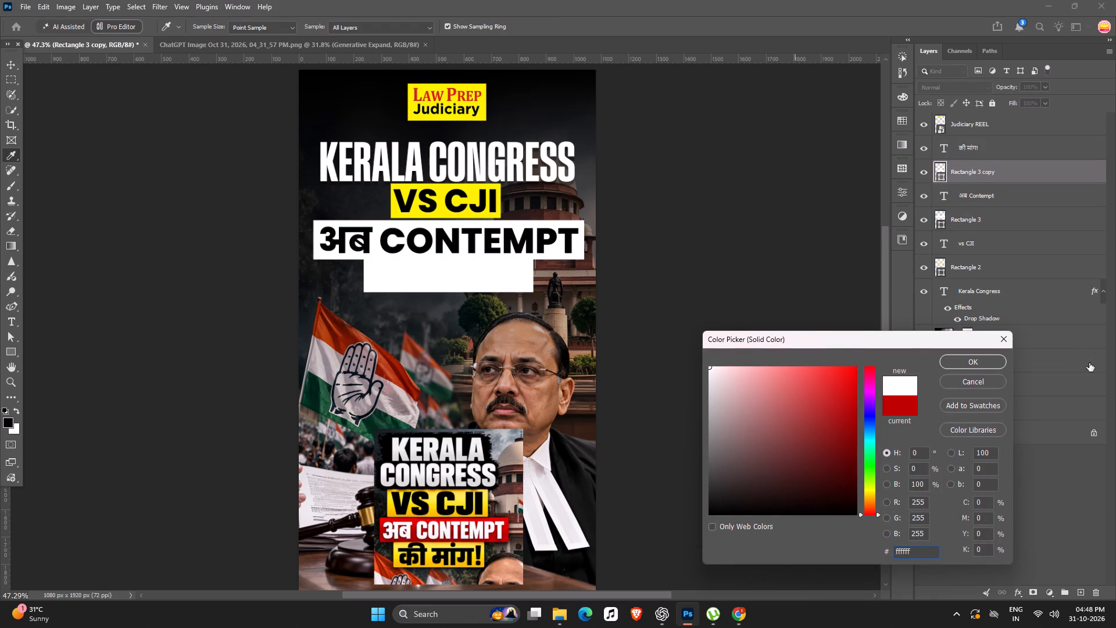
left_click(993, 361)
left_click(749, 274)
Change the "की मांग!" text colour to black 000000.
left_click(505, 273)
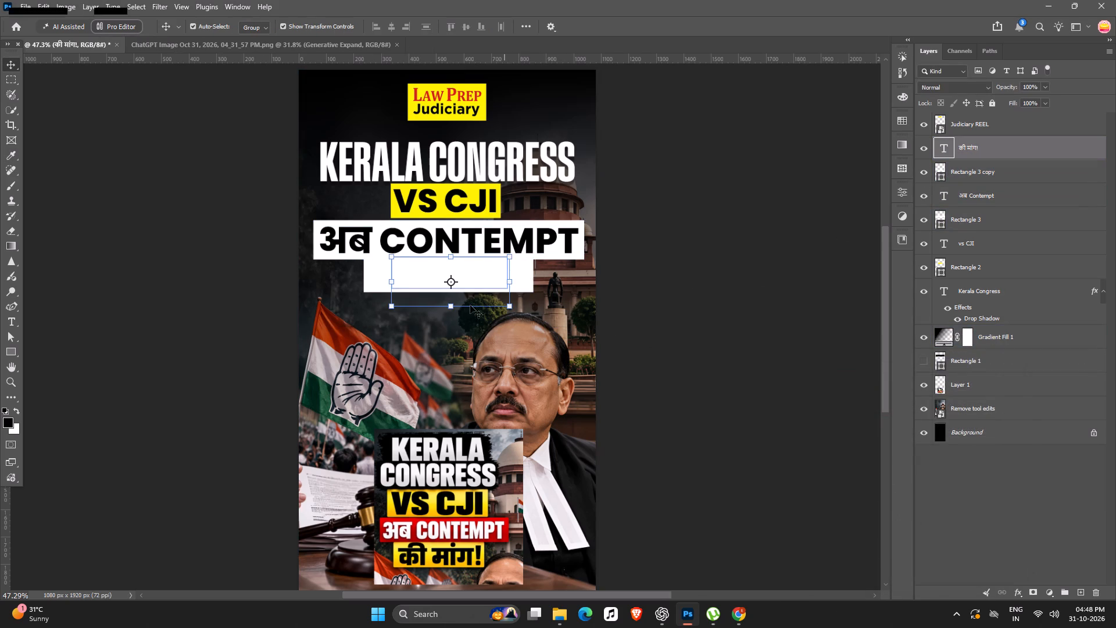
left_click(452, 334)
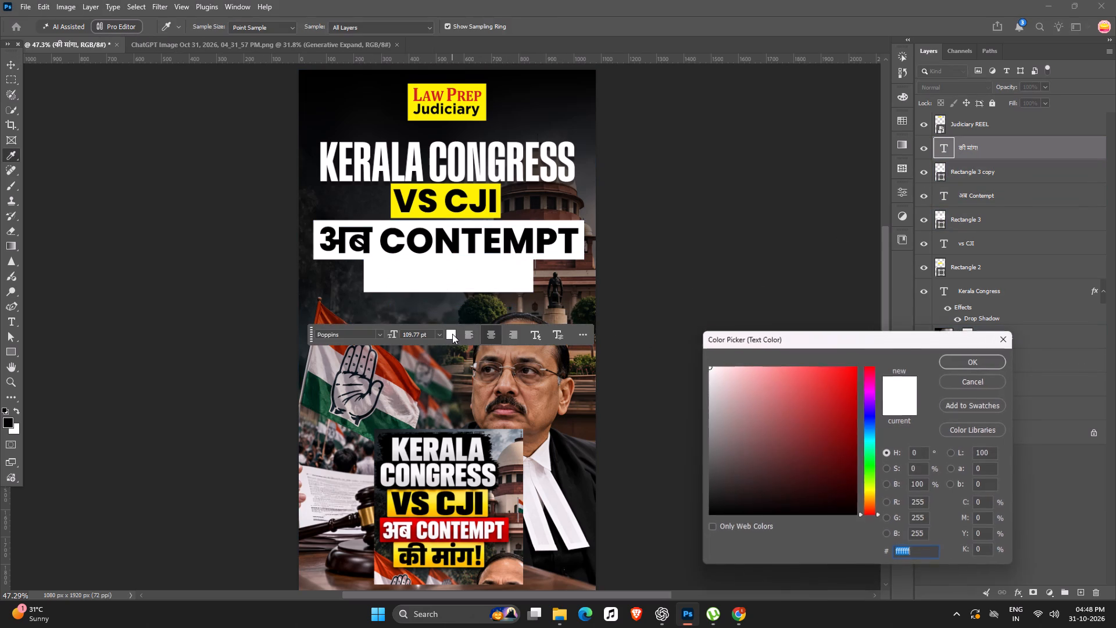
left_click_drag(751, 397, 662, 597)
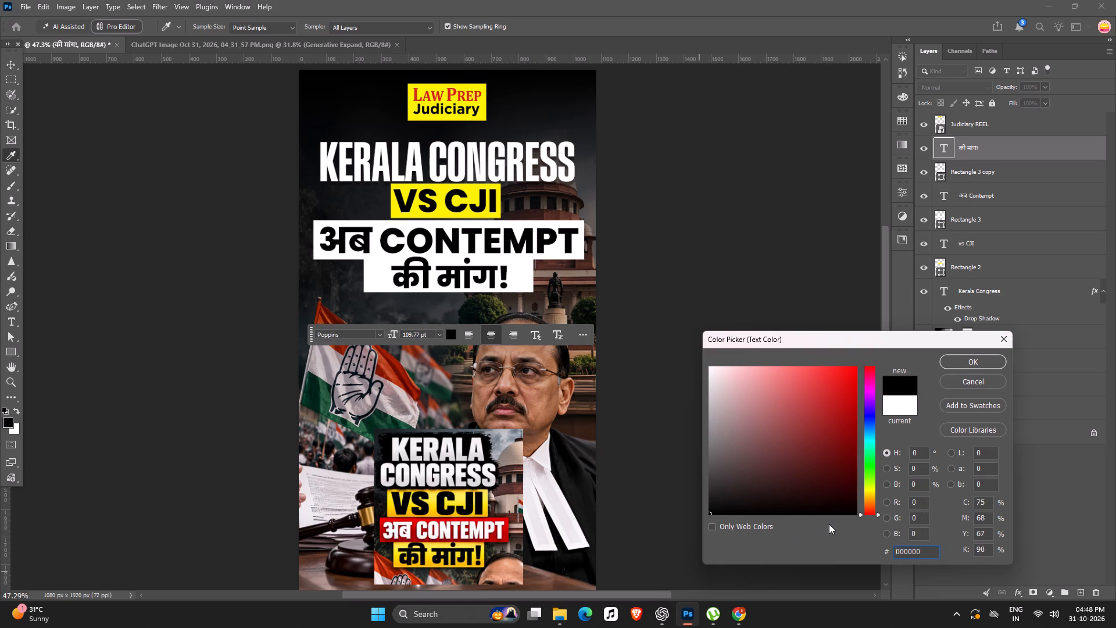
left_click(956, 355)
left_click(664, 181)
Round only the two bottom corners of the white rectangle behind "की मांग!" to a 30 px radius.
scroll(664, 187, "down", 7, "ctrl")
key("space")
key("space")
key("space")
key("space")
key("space")
key("space")
key("space")
key("space")
left_click_drag(558, 362, 560, 268)
scroll(389, 256, "up", 6, "ctrl")
key("space")
key("space")
key("space")
key("space")
key("space")
left_click_drag(394, 254, 367, 313)
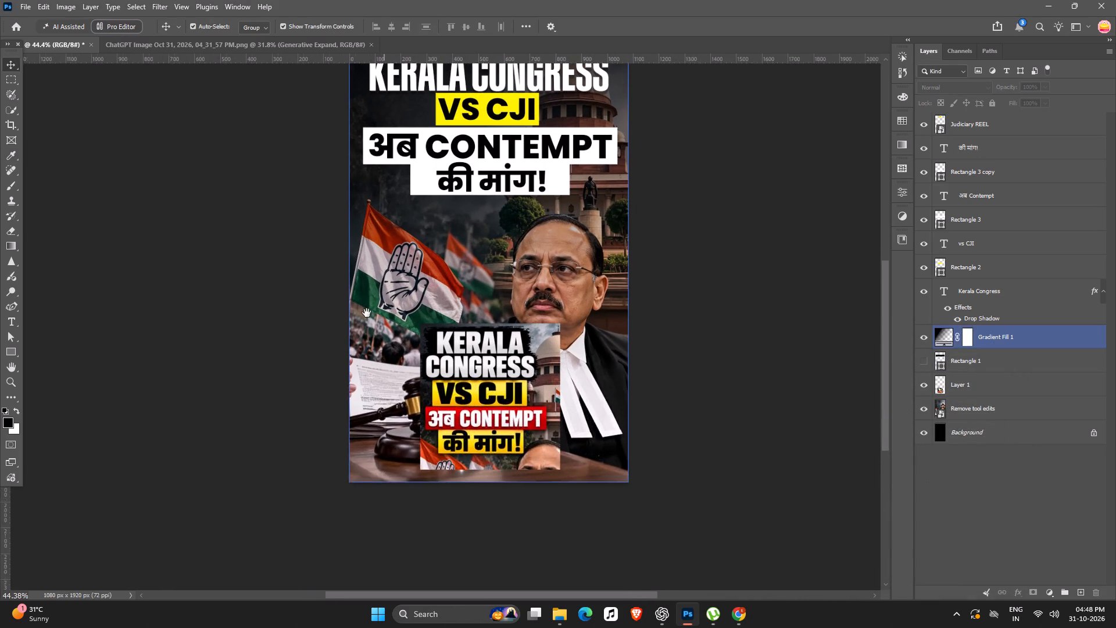
left_click_drag(367, 313, 349, 341)
left_click(524, 261)
scroll(507, 262, "up", 6, "ctrl")
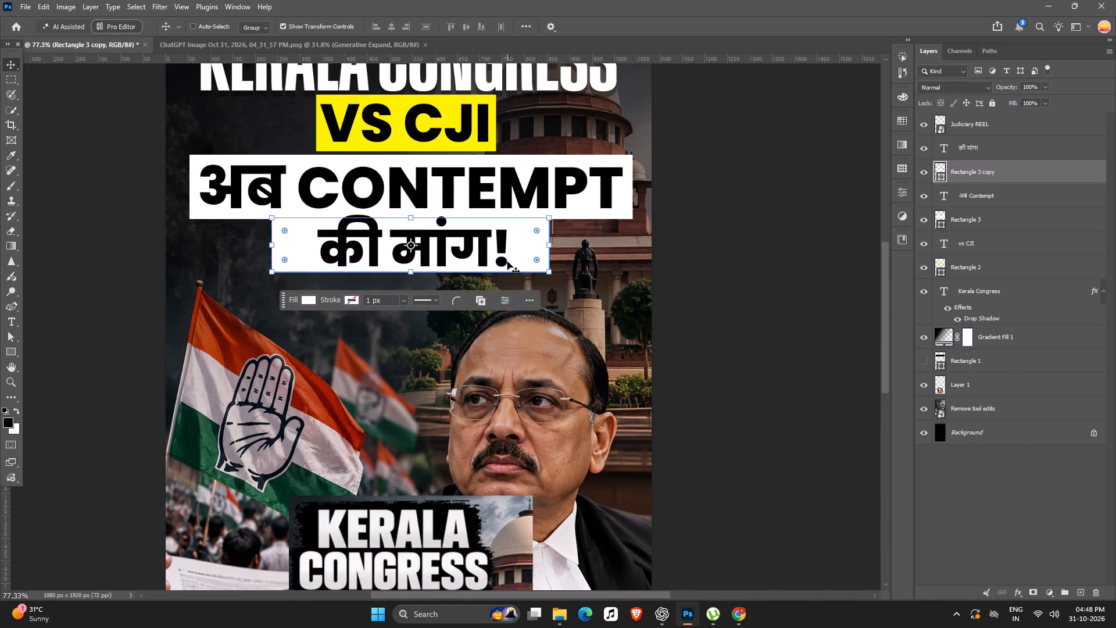
left_click(903, 194)
scroll(780, 384, "down", 7)
scroll(772, 397, "up", 6)
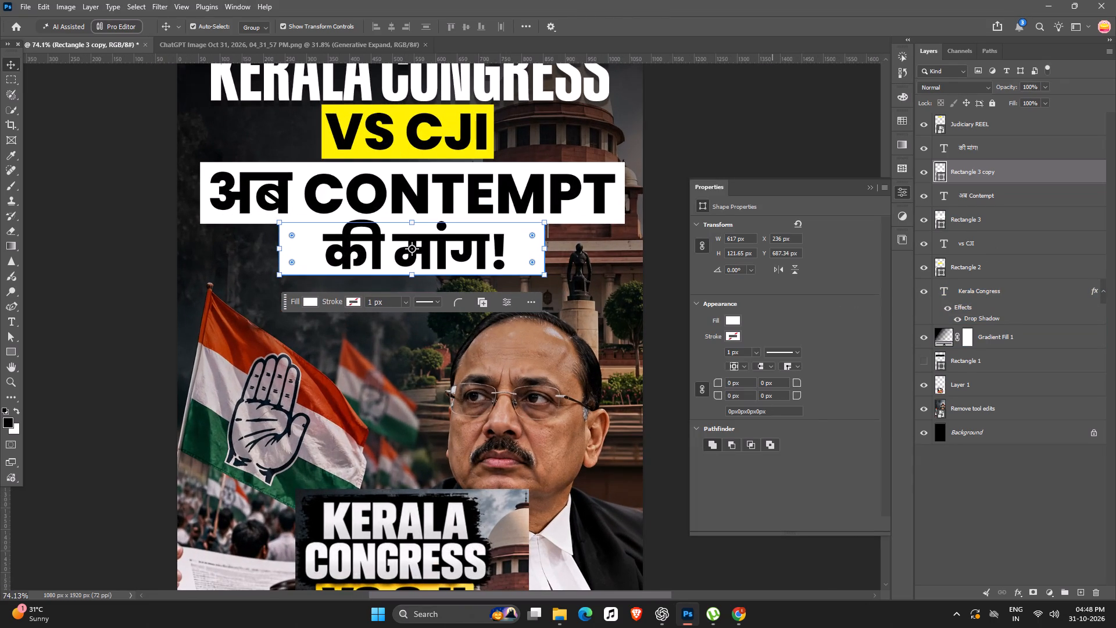
left_click(701, 389)
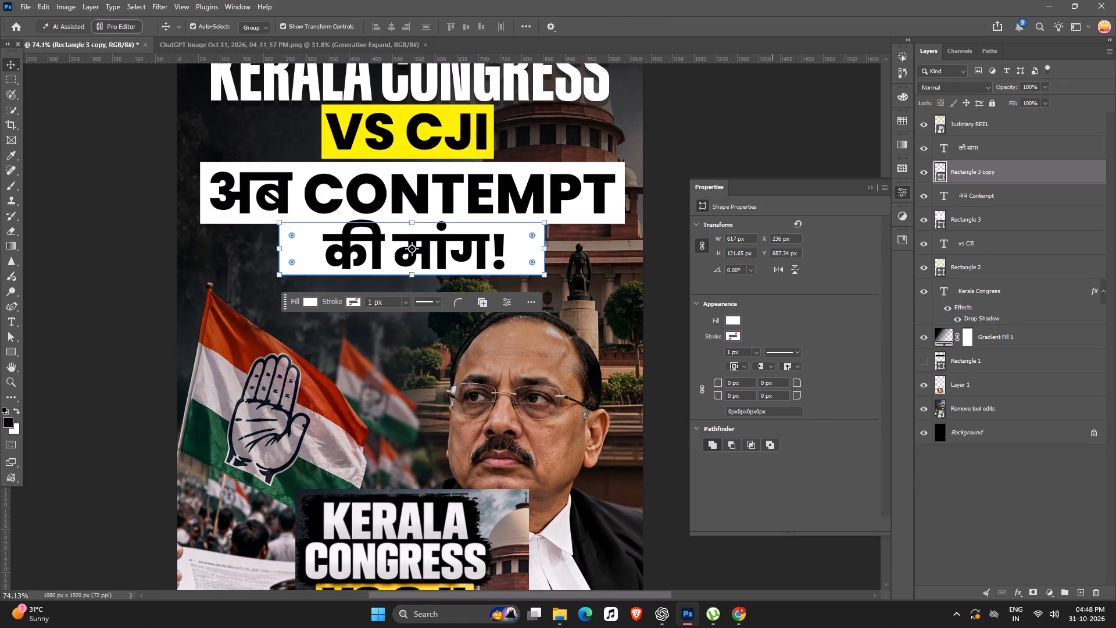
left_click(730, 392)
key("BackSpace")
key("BackSpace")
type("30")
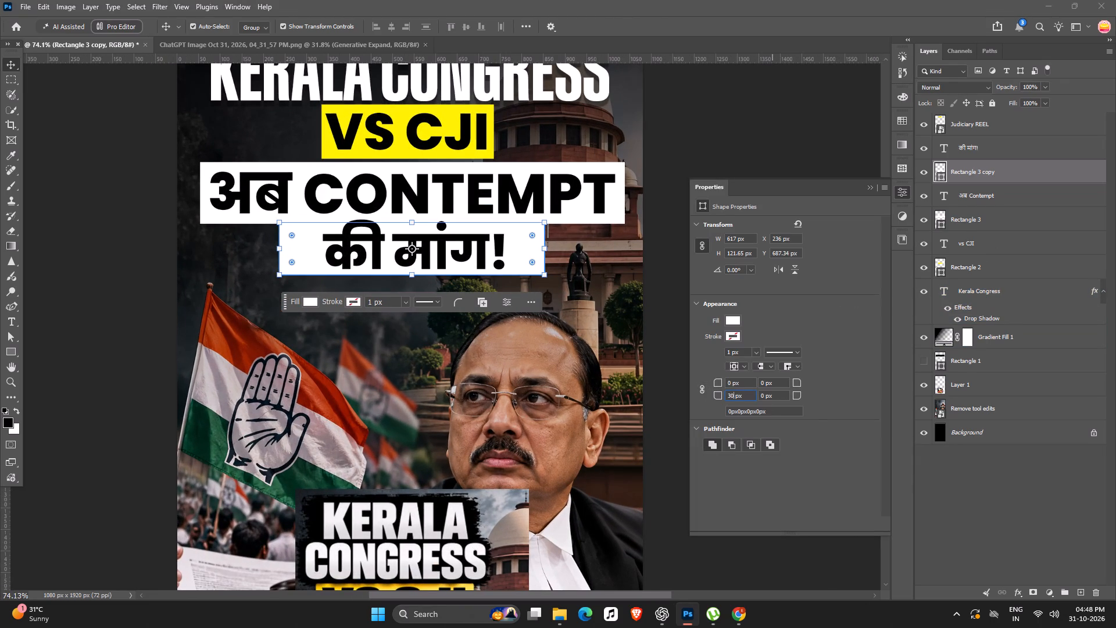
left_click(766, 398)
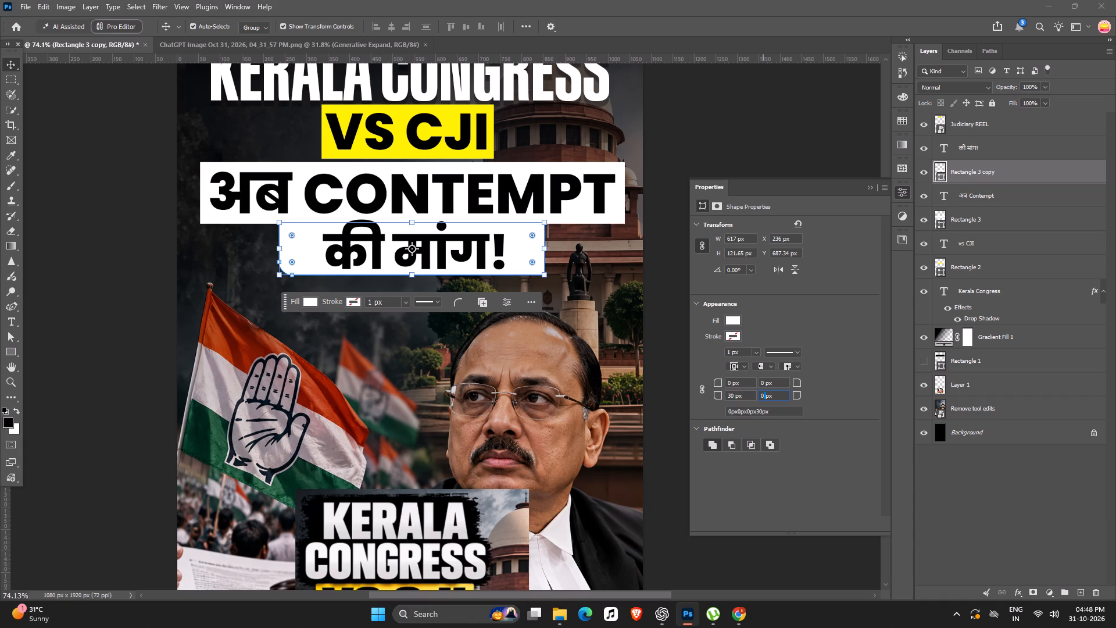
key("BackSpace")
key("3")
key("BackSpace")
key("BackSpace")
type("30")
key("Return")
left_click(721, 108)
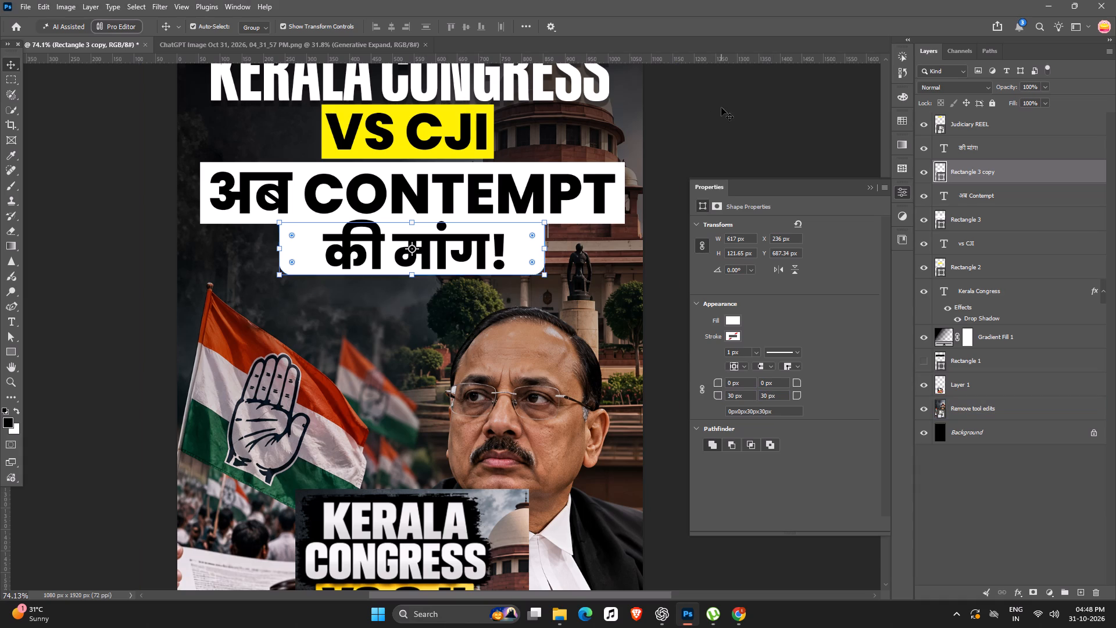
Examine the whole poster, comparing the stacked headline banners with the reference image.
scroll(722, 148, "down", 8, "ctrl")
key("space")
key("space")
key("space")
key("space")
key("space")
key("space")
key("space")
key("space")
key("space")
key("space")
key("space")
key("space")
key("space")
key("space")
key("space")
key("space")
key("space")
key("space")
key("space")
key("space")
left_click_drag(527, 322, 531, 329)
scroll(478, 377, "up", 3, "ctrl")
key("space")
key("space")
key("space")
key("space")
key("space")
key("space")
key("space")
key("space")
key("space")
key("space")
key("space")
key("space")
key("space")
key("space")
left_click_drag(474, 351, 477, 367)
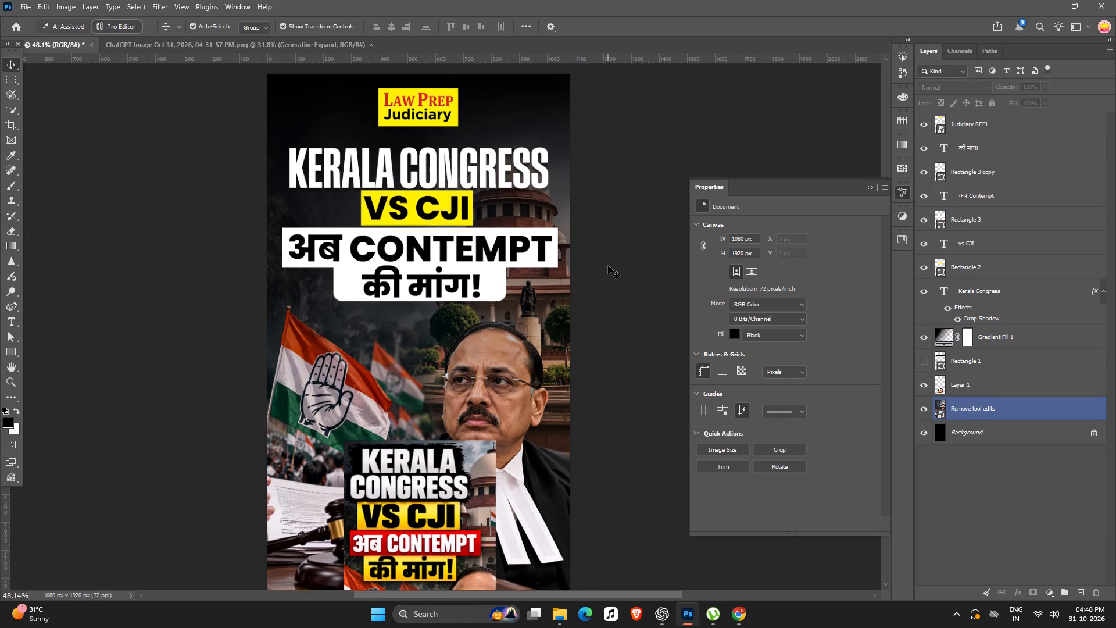
key("space")
key("space")
key("space")
key("space")
key("space")
key("space")
key("space")
key("space")
key("space")
key("space")
key("space")
left_click_drag(487, 381, 481, 341)
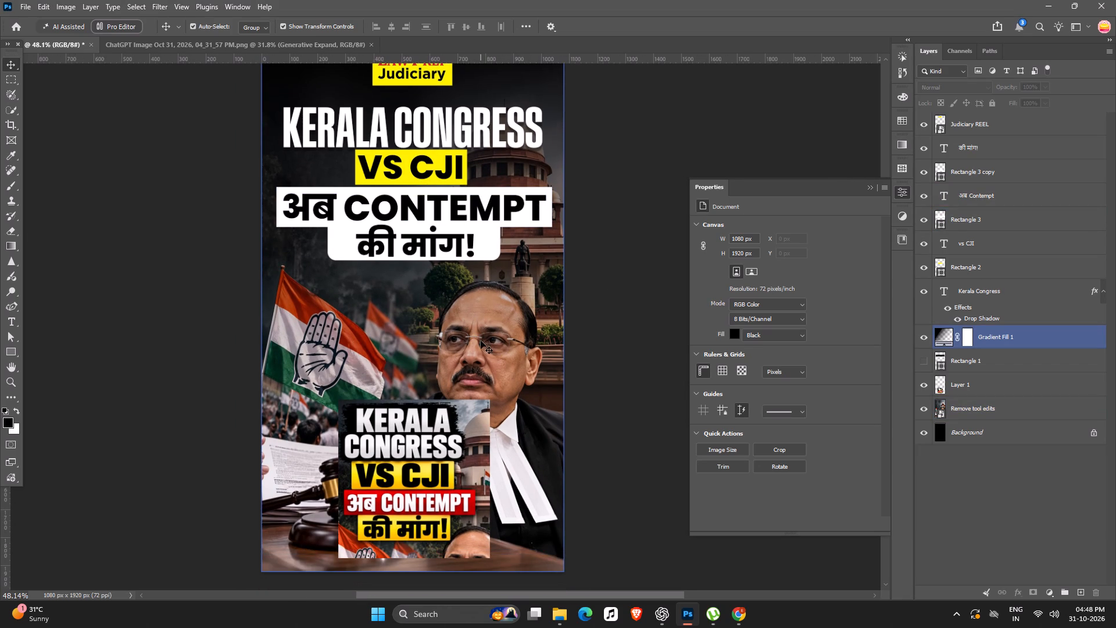
Change the "अब CONTEMPT" text colour to red d90000.
left_click(498, 200)
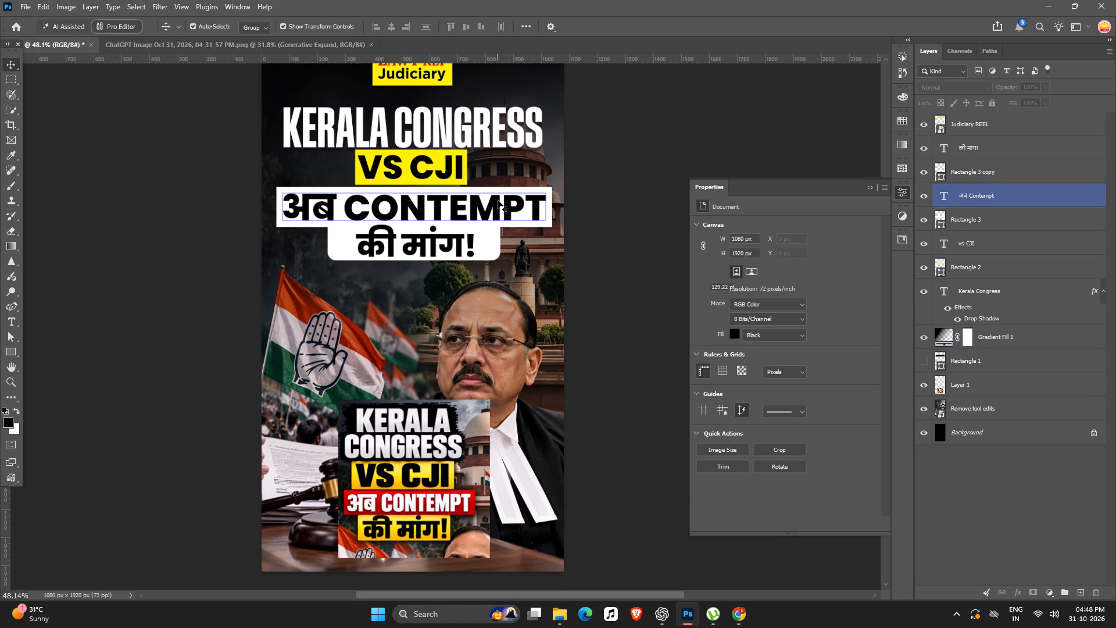
left_click(788, 314)
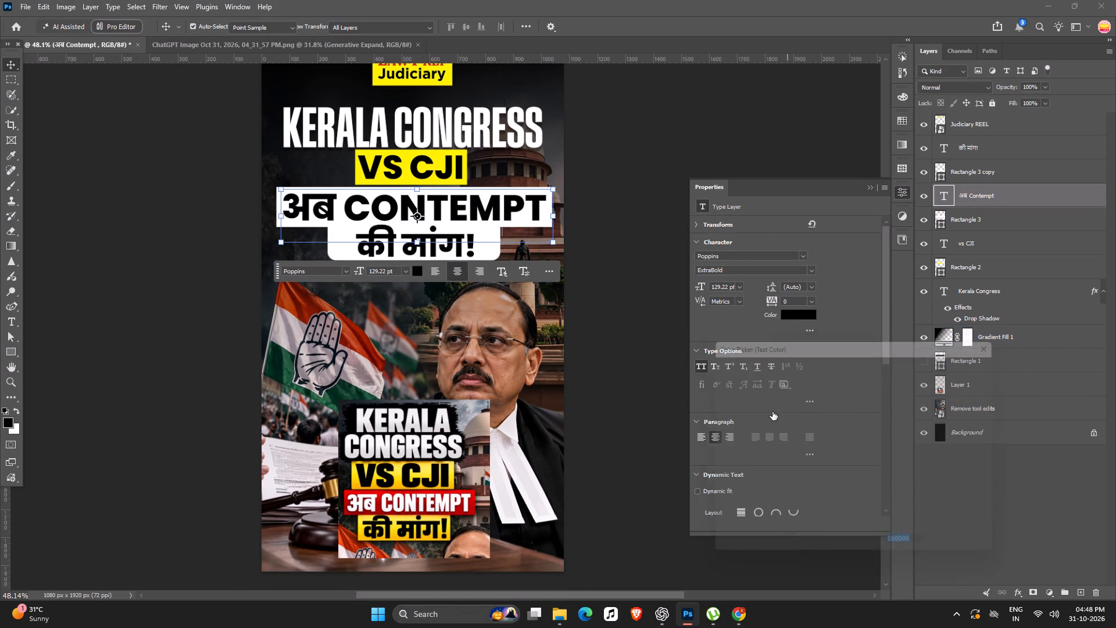
left_click_drag(828, 398, 847, 397)
left_click_drag(850, 397, 881, 365)
left_click_drag(845, 386, 857, 388)
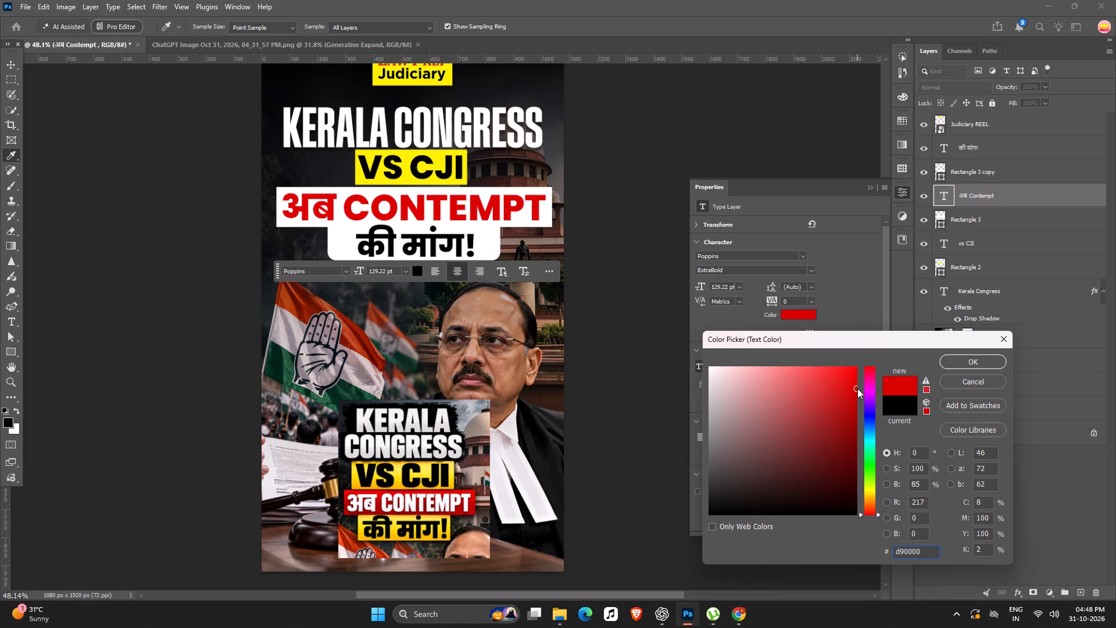
left_click(956, 362)
left_click(710, 129)
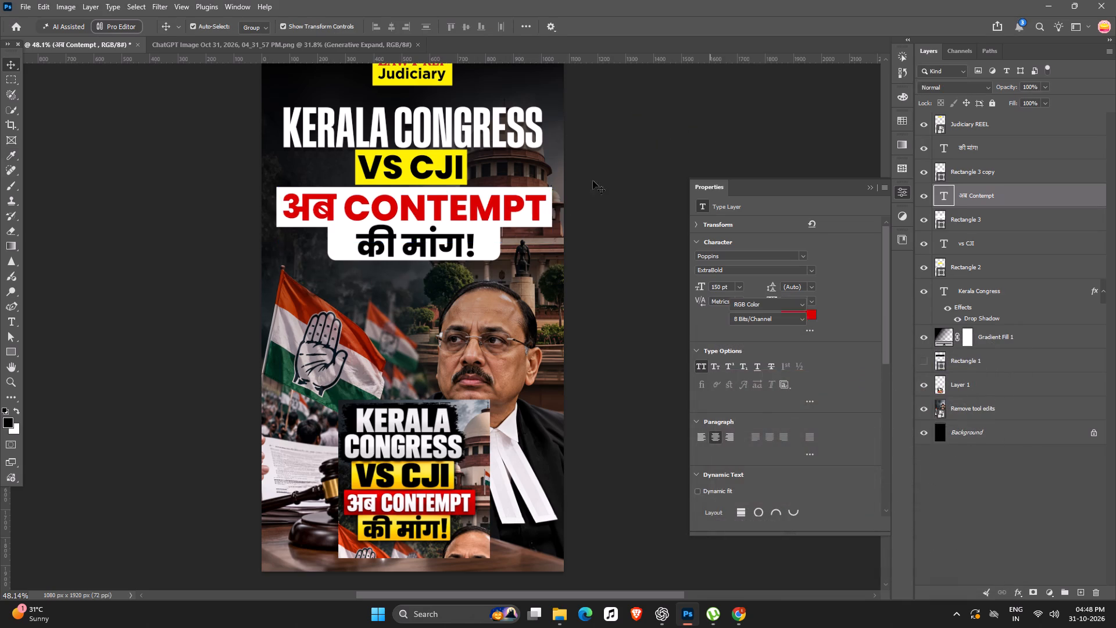
Examine the full poster at a reduced size to judge the headline's colours and overall balance.
scroll(521, 228, "down", 8, "ctrl")
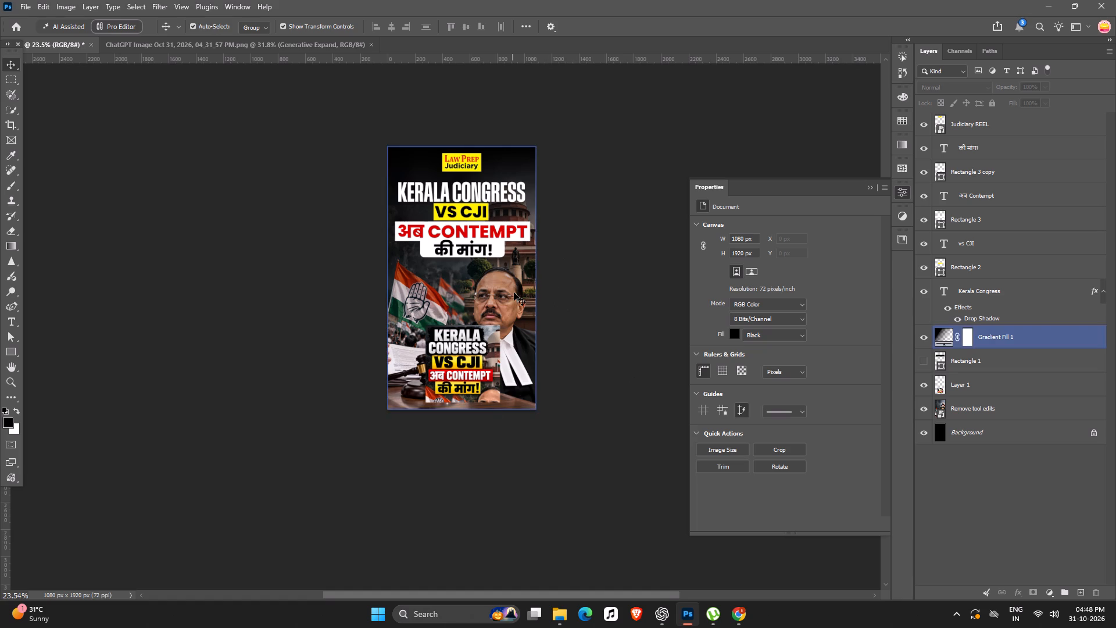
scroll(470, 417, "up", 3, "ctrl")
key("space")
key("space")
key("space")
key("space")
key("space")
key("space")
key("space")
left_click_drag(471, 416, 457, 437)
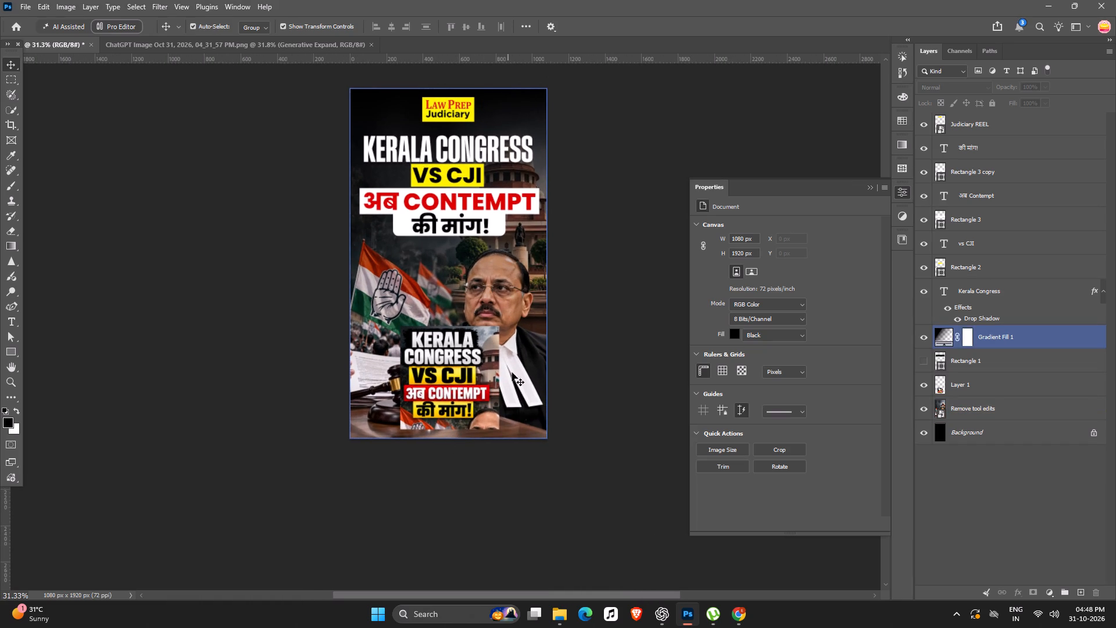
key("space")
key("space")
key("space")
key("space")
key("space")
key("space")
key("space")
key("space")
key("space")
key("space")
key("space")
key("space")
key("space")
key("space")
key("space")
key("space")
key("space")
key("space")
key("space")
key("space")
left_click_drag(528, 376, 472, 408)
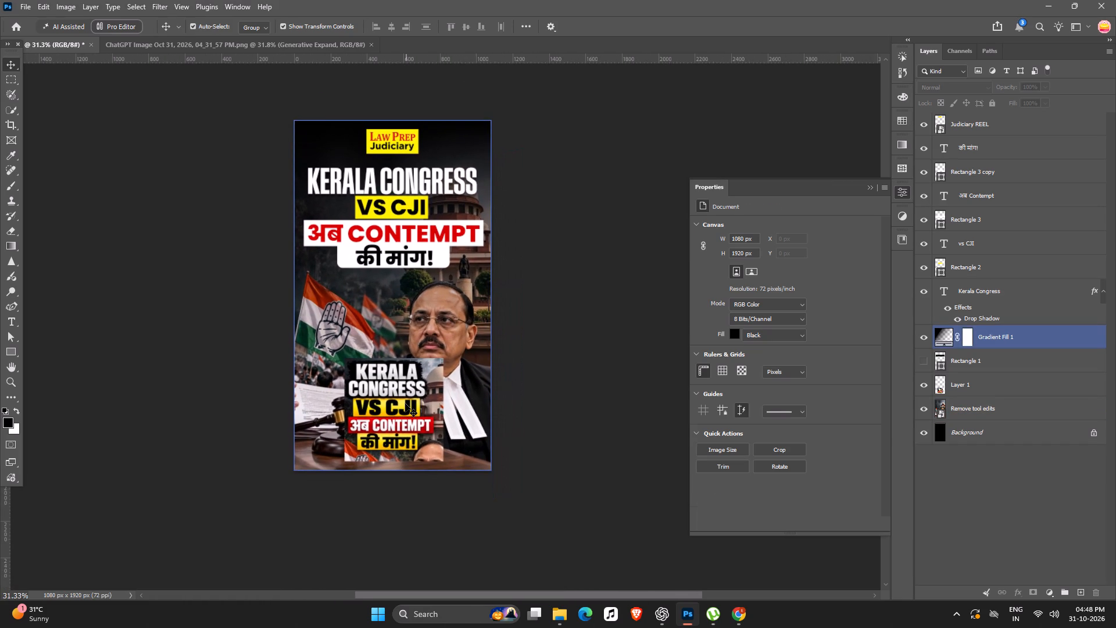
Delete the reference headline image, Layer 1, from the lower part of the poster.
left_click(405, 404)
left_click_drag(405, 404, 429, 381)
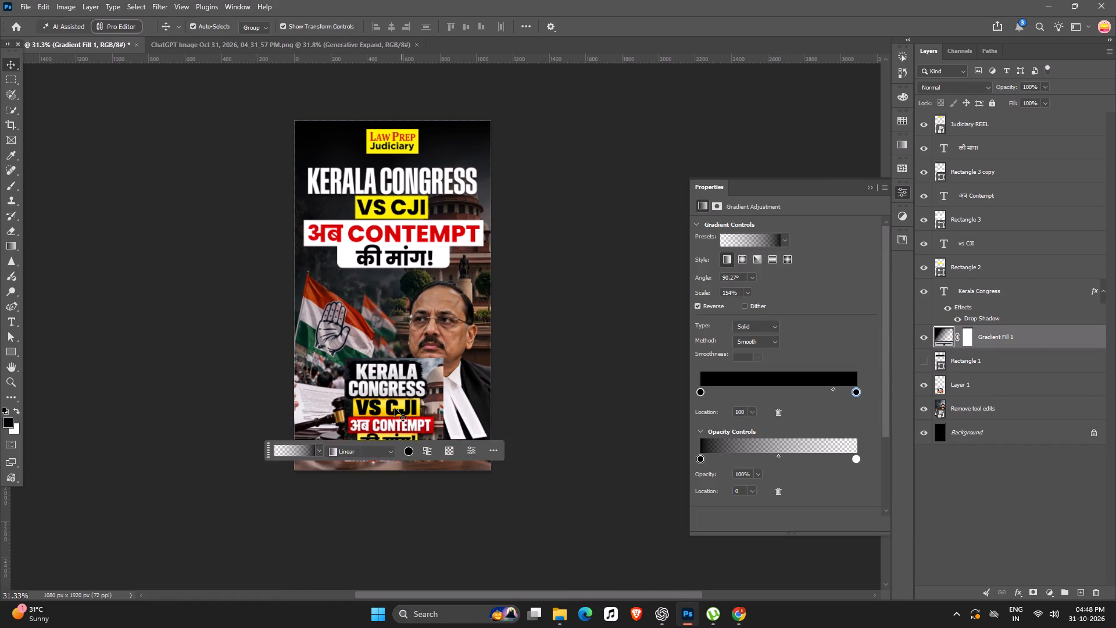
left_click(394, 409)
left_click(988, 382)
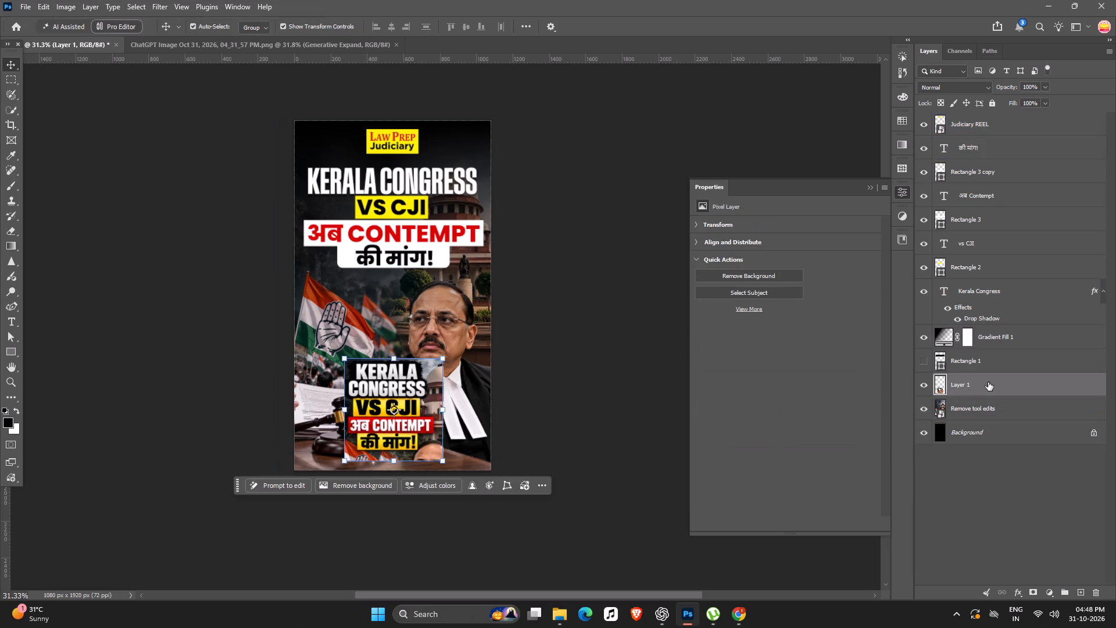
key("Delete")
left_click(616, 303)
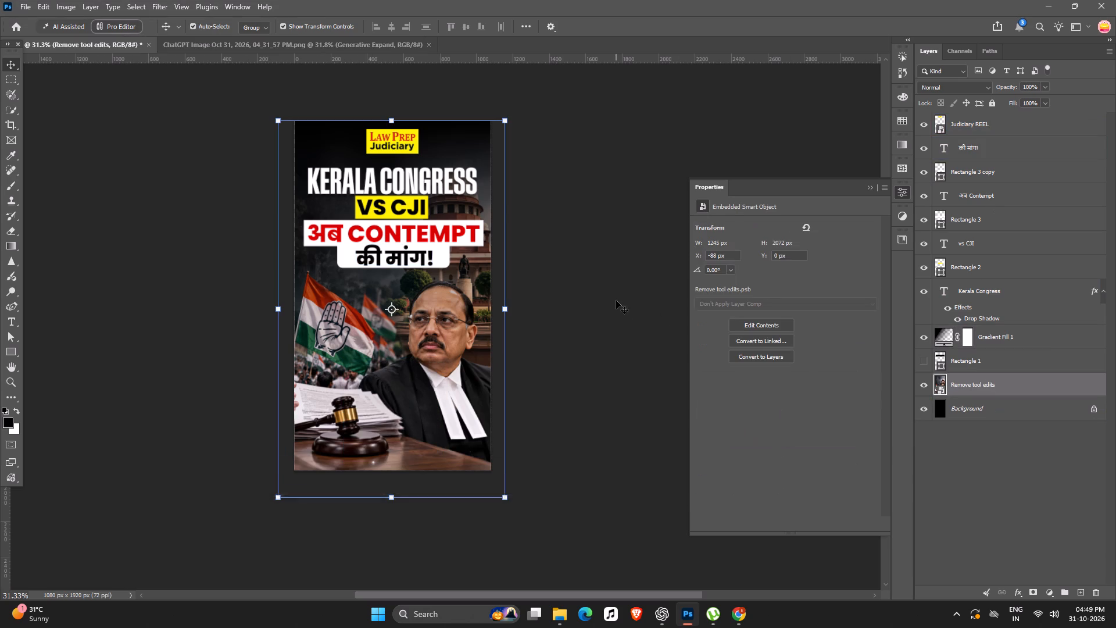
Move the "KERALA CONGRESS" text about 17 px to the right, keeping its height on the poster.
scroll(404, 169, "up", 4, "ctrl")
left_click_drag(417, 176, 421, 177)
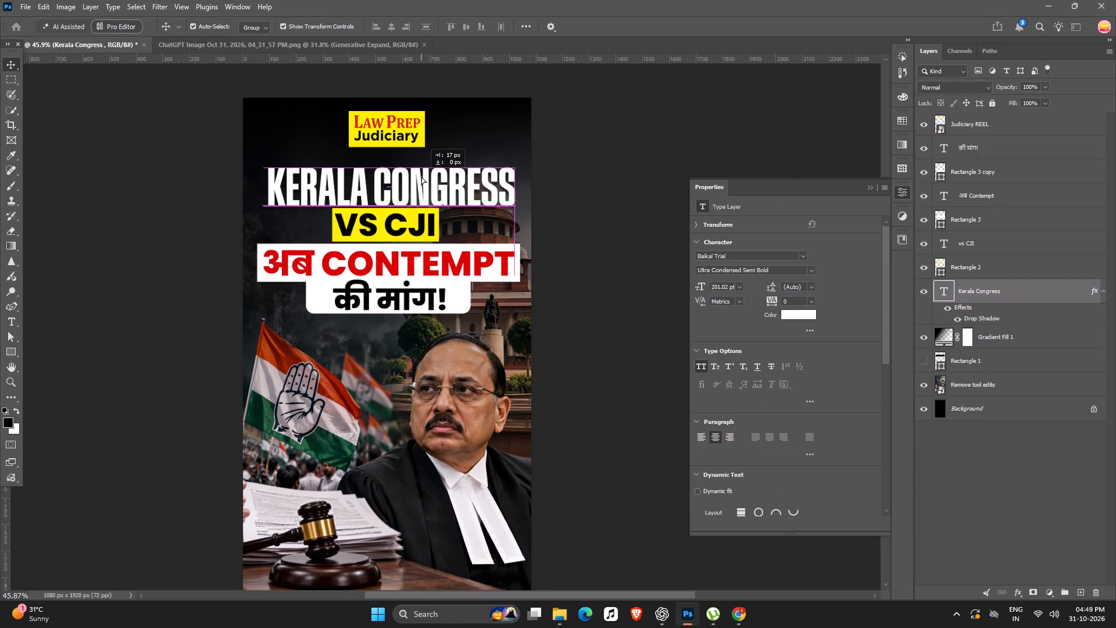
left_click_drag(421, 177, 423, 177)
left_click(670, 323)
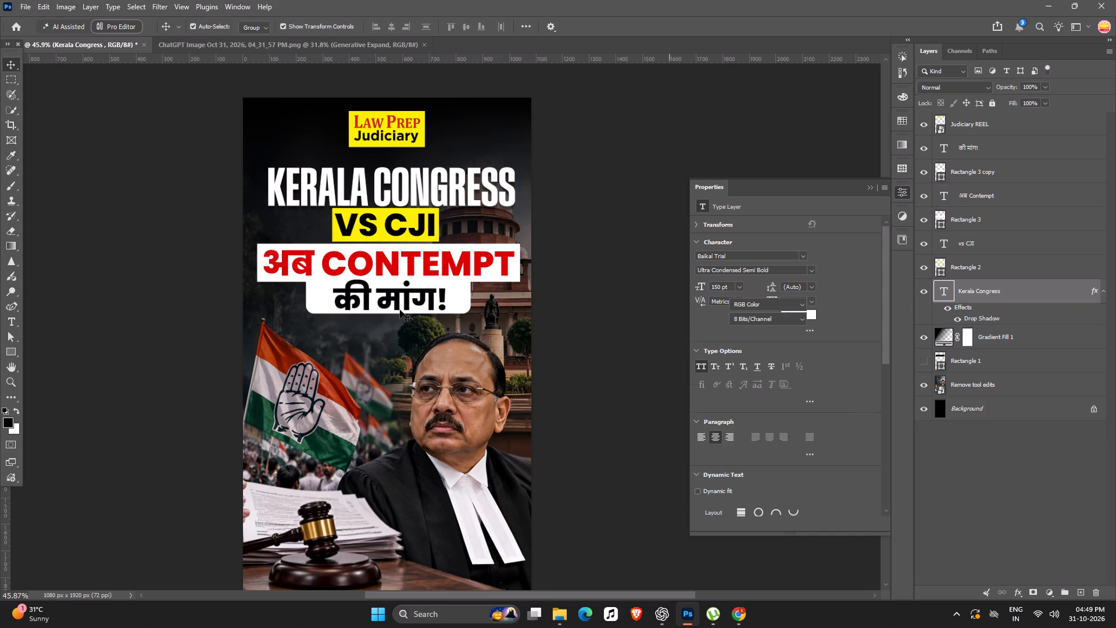
Align the horizontal centres of the "KERALA CONGRESS", "VS CJI", "अब CONTEMPT" and "की मांग!" texts.
left_click(401, 305)
left_click(410, 256, "shift")
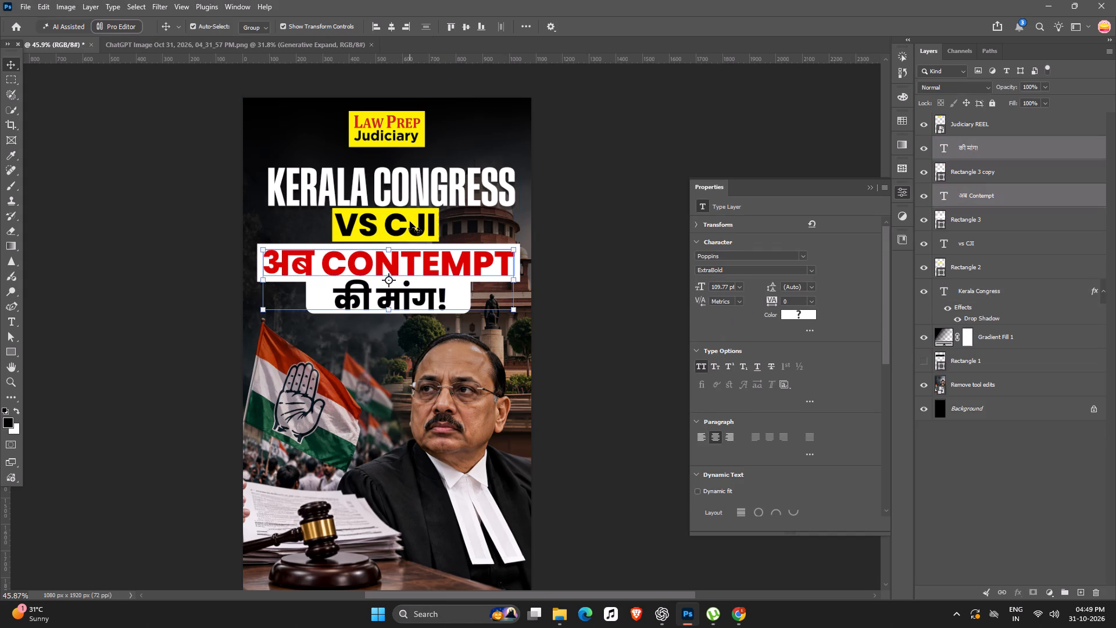
left_click(410, 222, "shift")
left_click(410, 185, "shift")
left_click(389, 28)
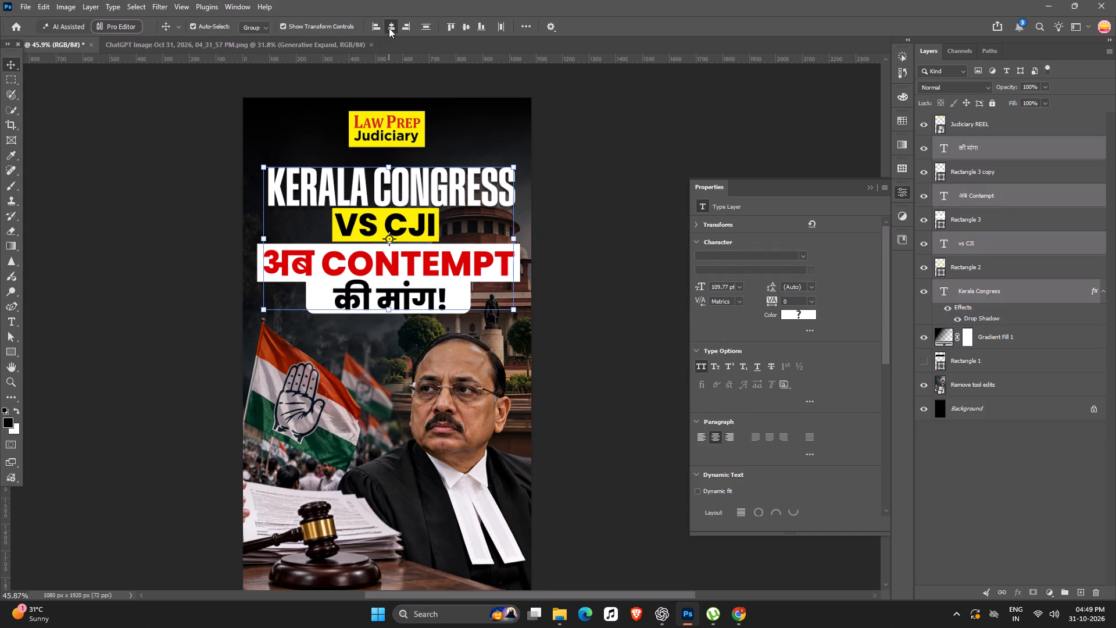
left_click(656, 234)
left_click(634, 273)
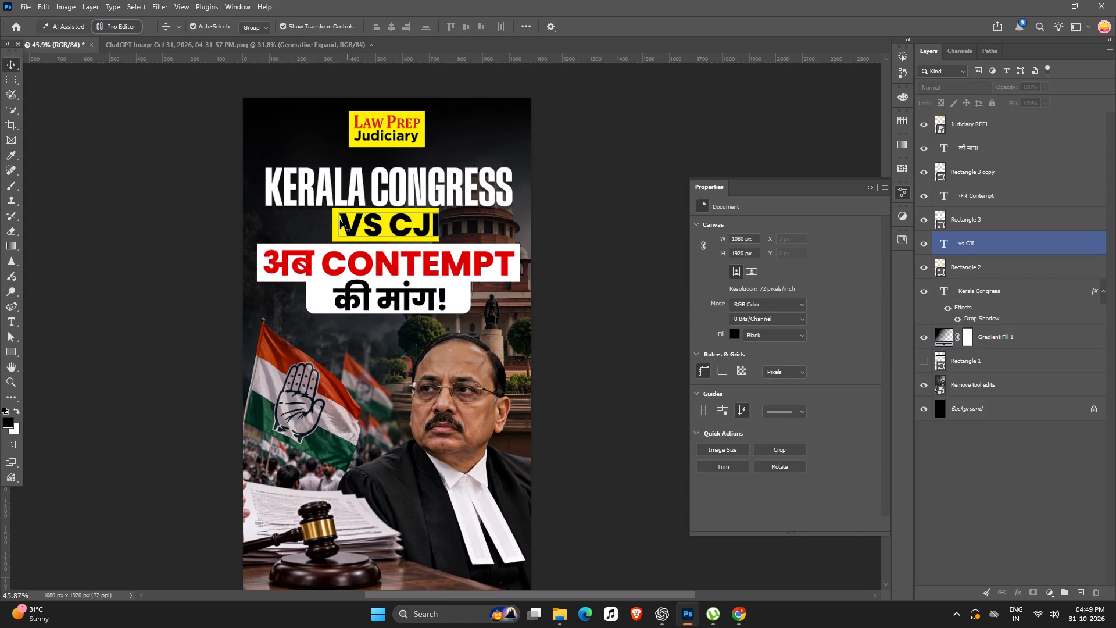
Align the yellow banner behind "VS CJI" to the horizontal centre of the "KERALA CONGRESS" text.
double_click(332, 223)
left_click(337, 226)
left_click(356, 191, "shift")
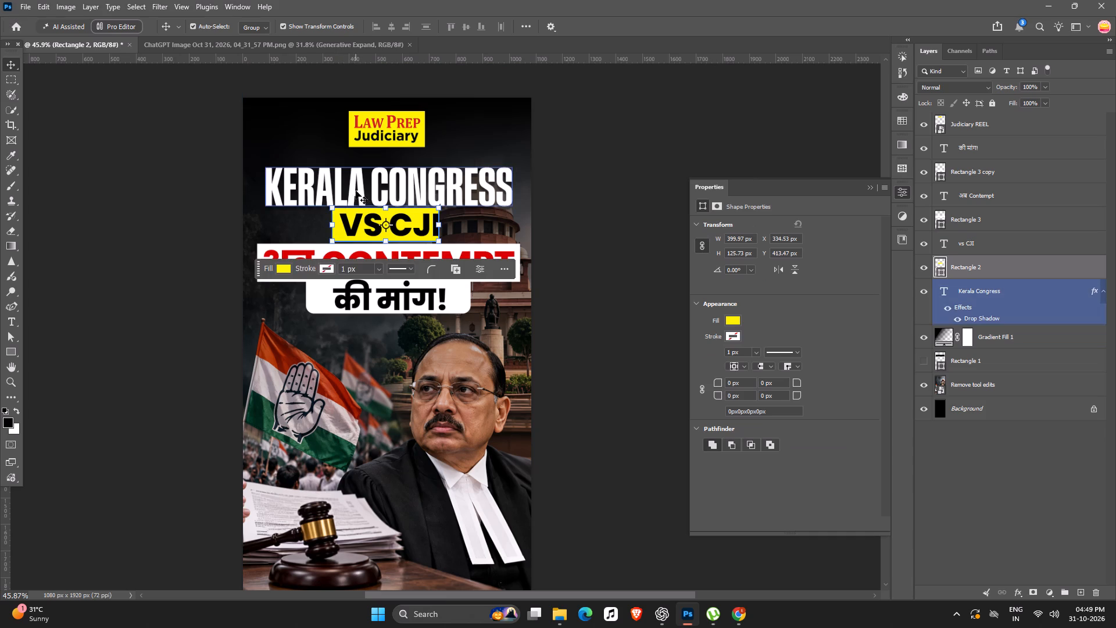
left_click(390, 27)
left_click(657, 197)
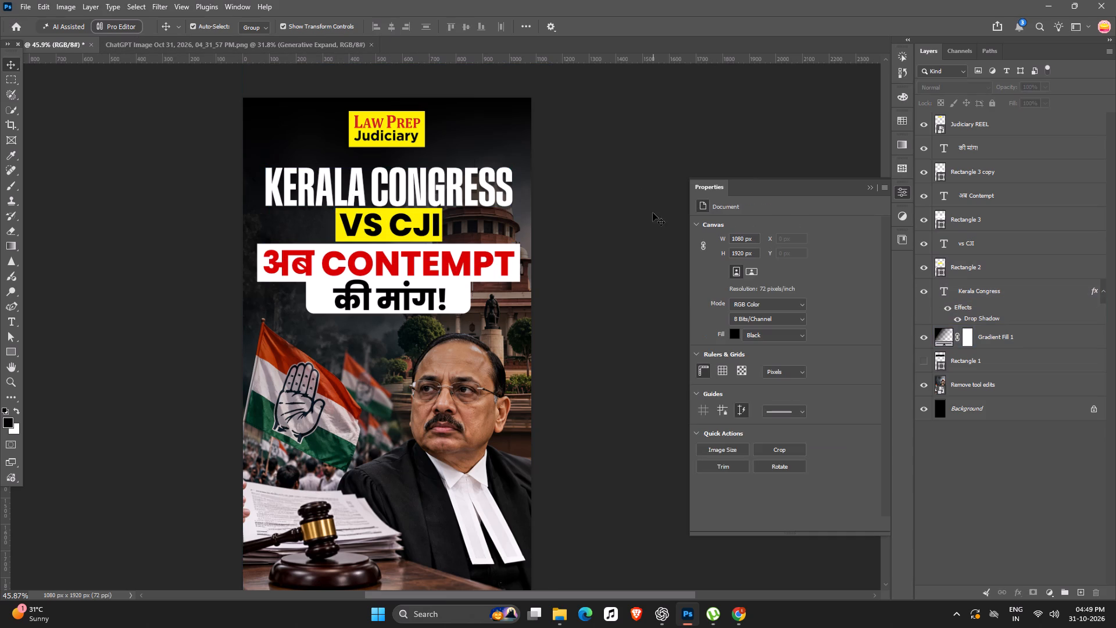
Add a default black Multiply drop shadow to the "अब CONTEMPT" text, with 35% opacity, 8 px distance and 4 px size.
key("space")
key("space")
key("space")
key("space")
key("space")
key("space")
key("space")
key("space")
key("space")
key("space")
key("space")
key("space")
key("space")
key("space")
key("space")
key("space")
key("space")
key("space")
key("space")
key("space")
left_click_drag(636, 324, 646, 326)
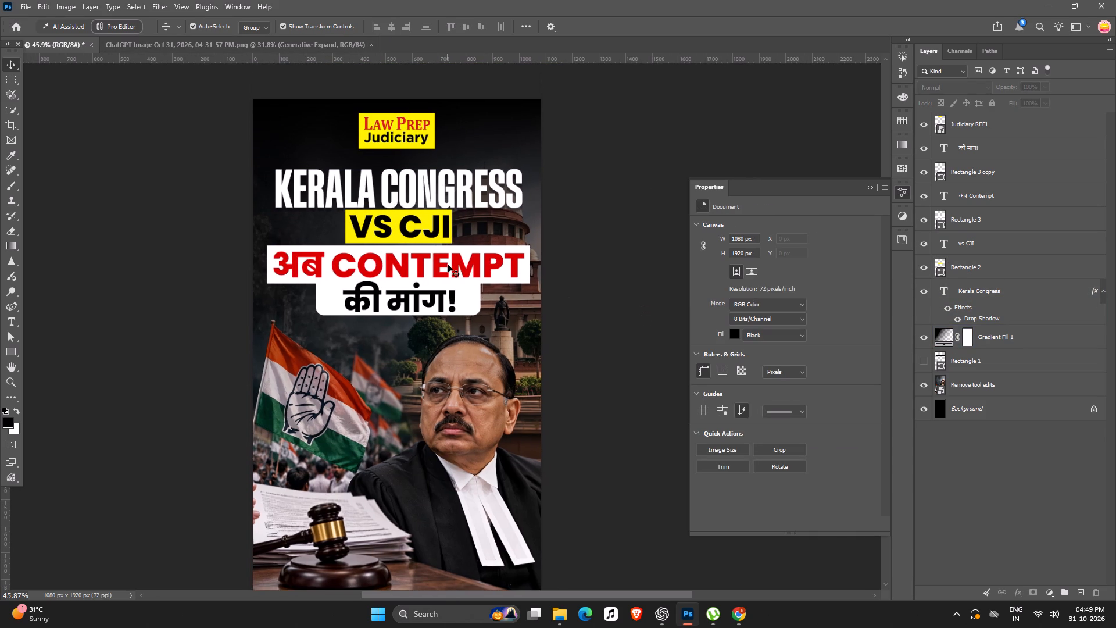
left_click(448, 265)
double_click(1046, 194)
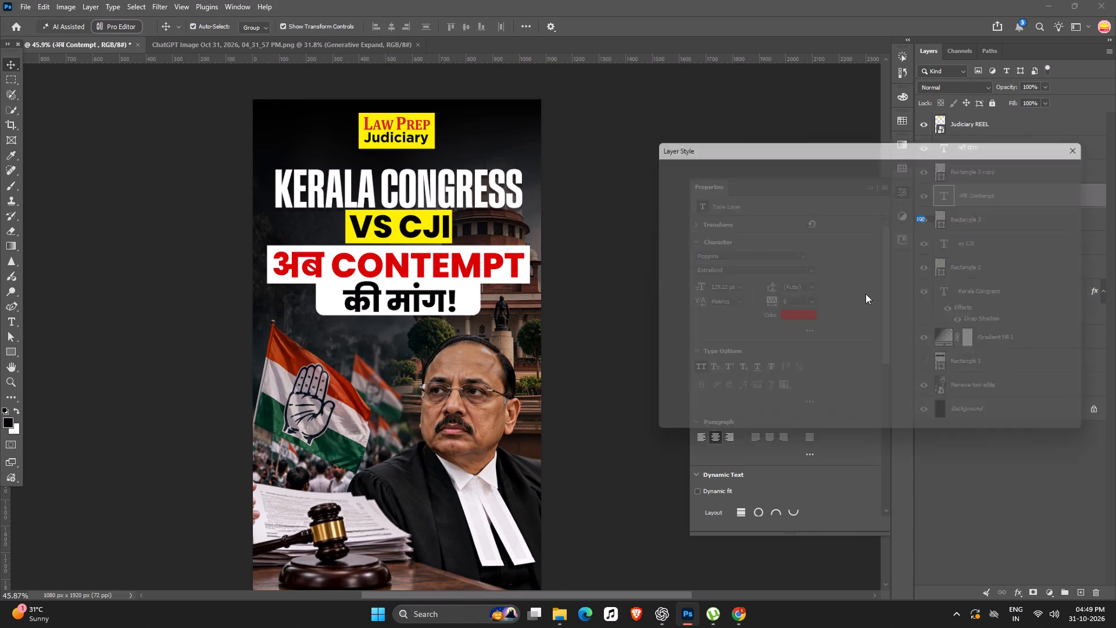
left_click(704, 256)
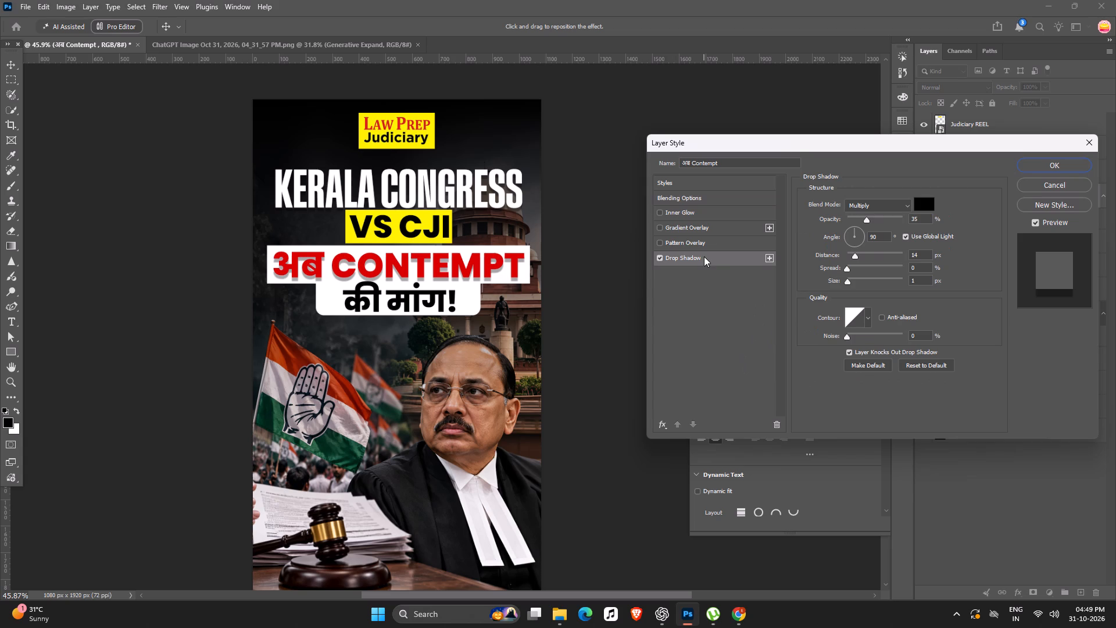
left_click(914, 365, "alt")
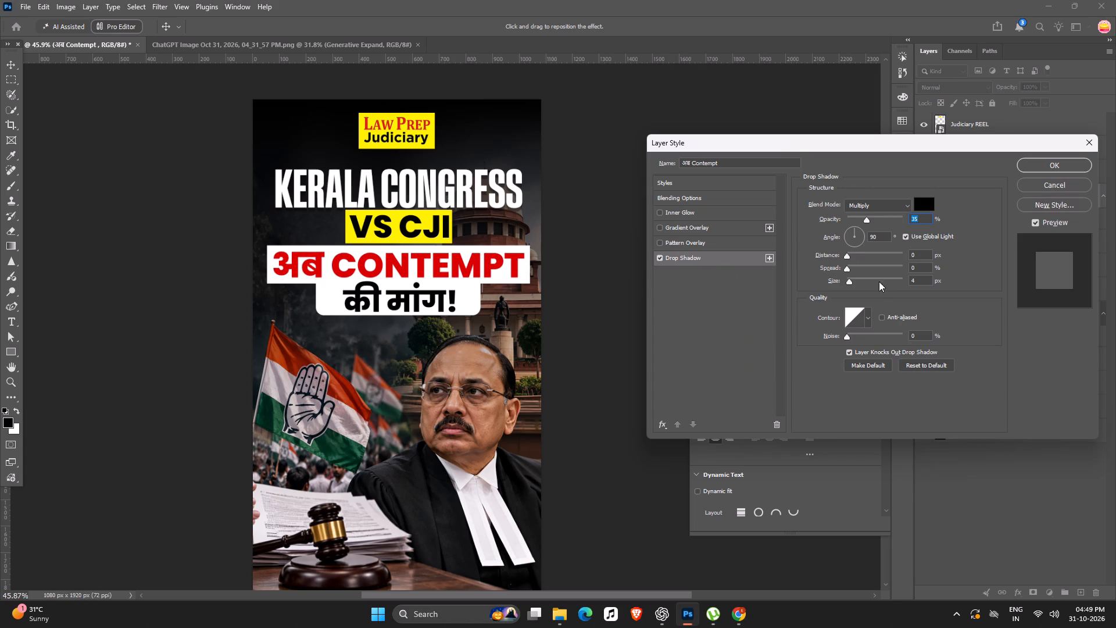
left_click(847, 255)
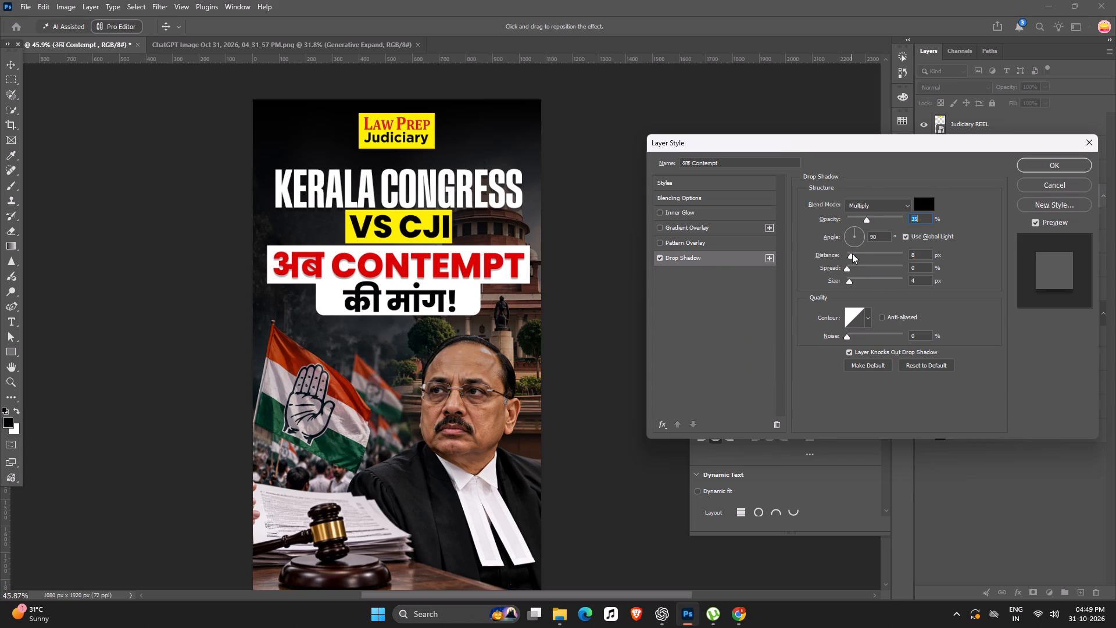
left_click(1033, 163)
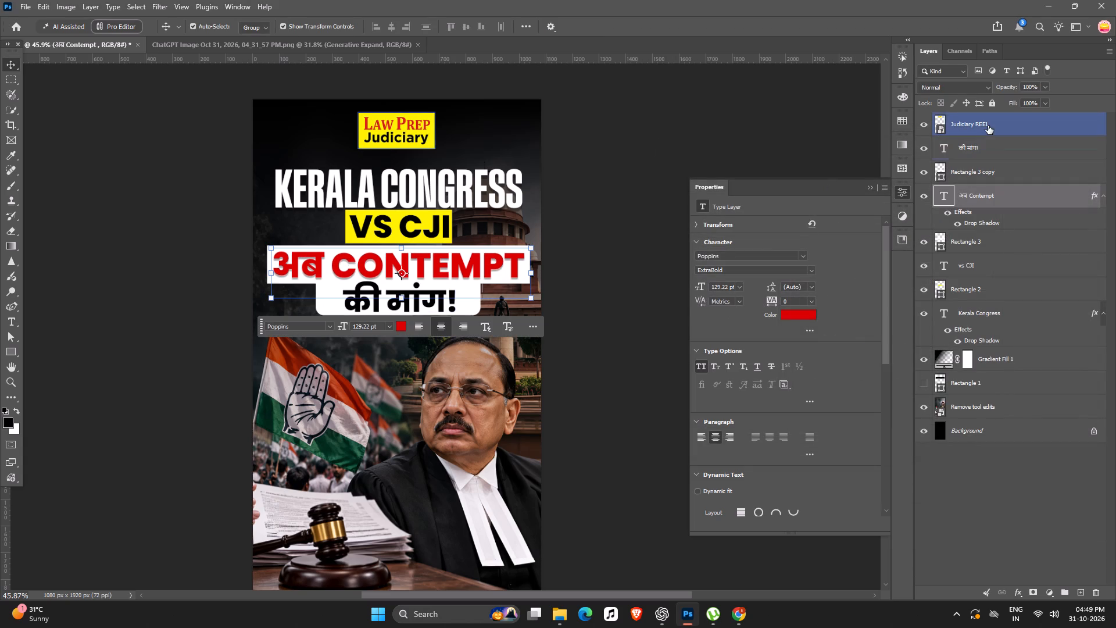
left_click(988, 126)
left_click(992, 150)
left_click(1002, 128)
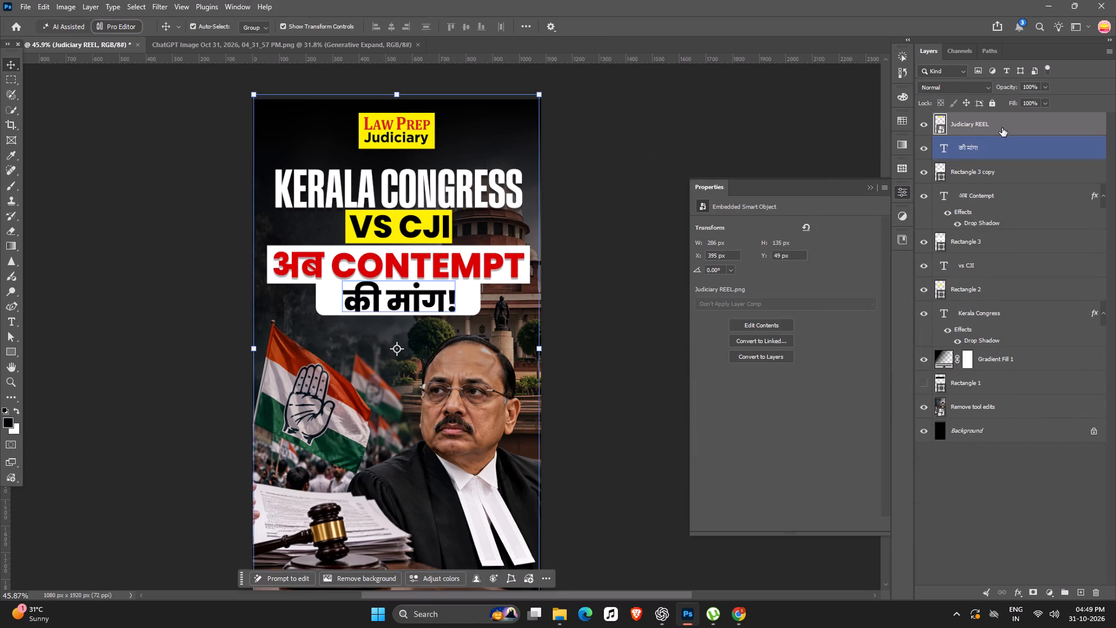
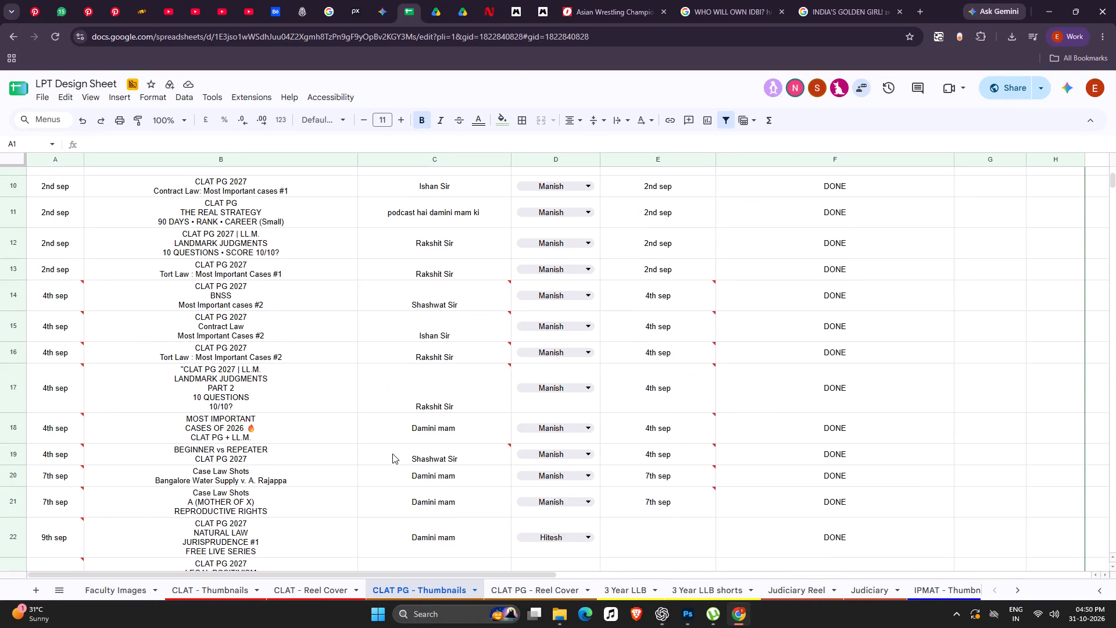
Review the newest task rows in the CLAT PG - Thumbnails and CLAT - Reel Cover sheets of the LPT Design Sheet.
scroll(392, 454, "down", 16)
scroll(402, 453, "down", 20)
scroll(402, 453, "down", 20)
scroll(402, 453, "down", 3)
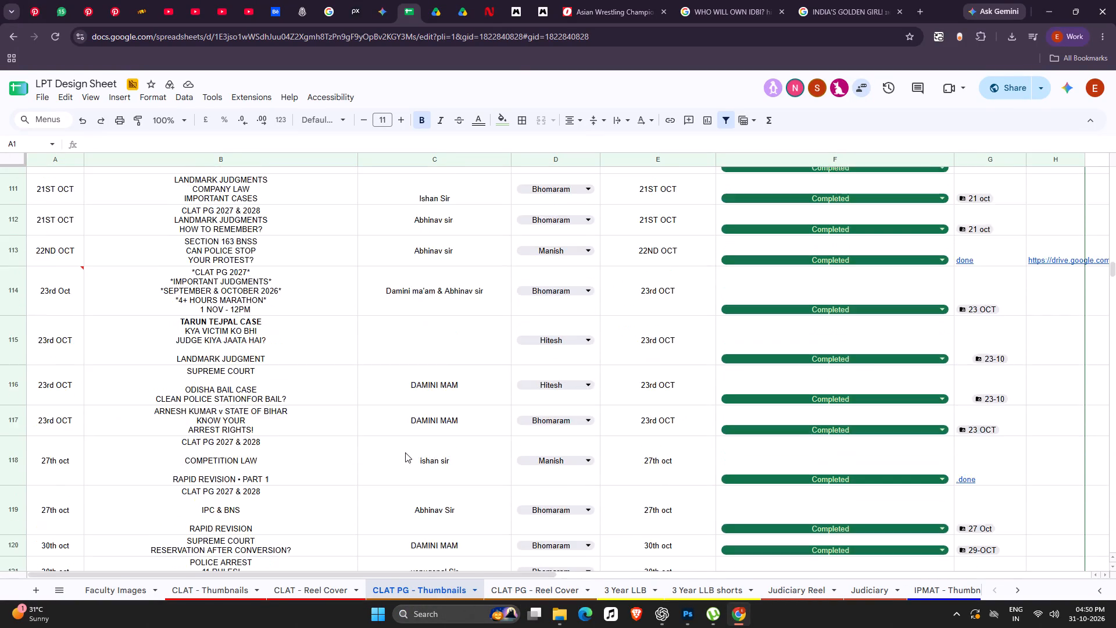
scroll(405, 452, "down", 20)
scroll(406, 452, "up", 8)
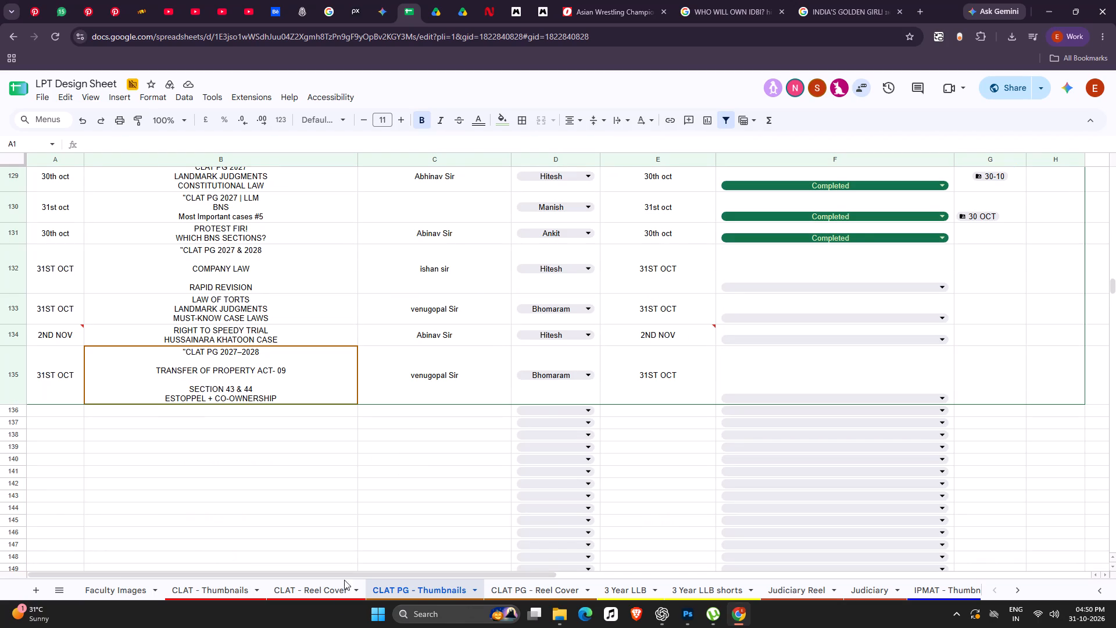
left_click(328, 593)
scroll(446, 449, "down", 20)
scroll(446, 449, "down", 8)
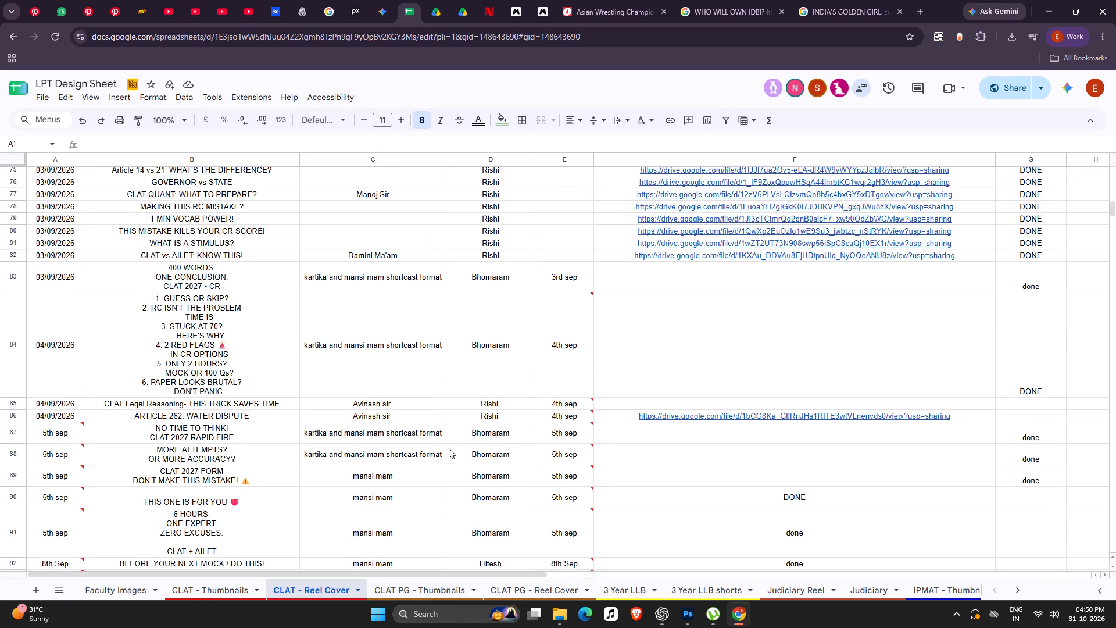
scroll(449, 448, "down", 17)
scroll(450, 446, "down", 10)
scroll(457, 420, "down", 20)
scroll(457, 420, "down", 2)
scroll(483, 314, "down", 3)
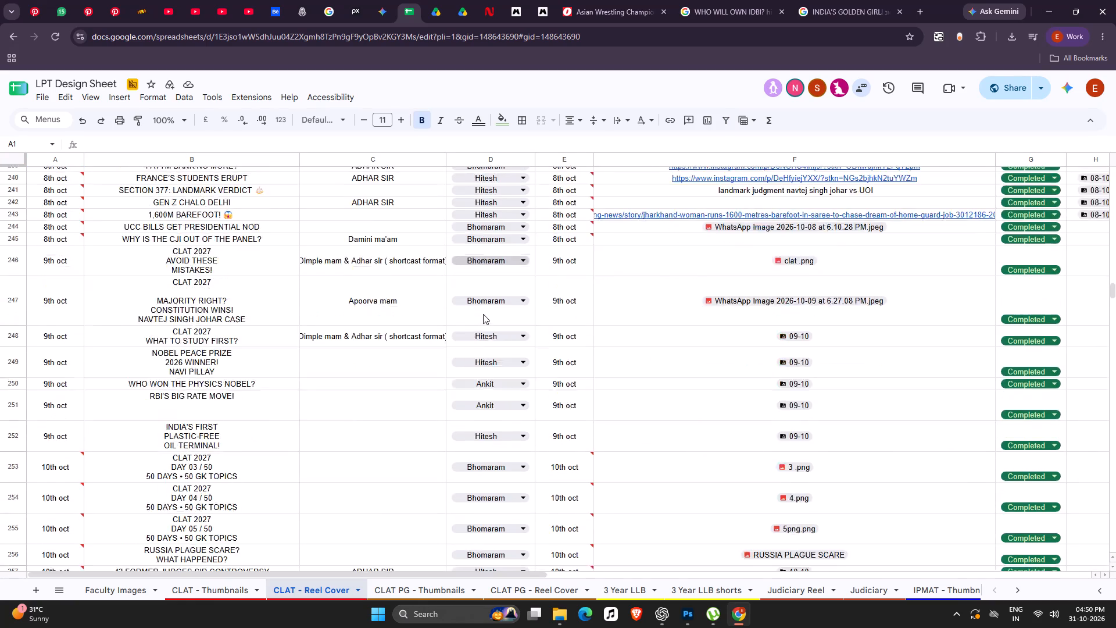
scroll(483, 314, "down", 20)
scroll(483, 314, "down", 7)
scroll(556, 341, "down", 12)
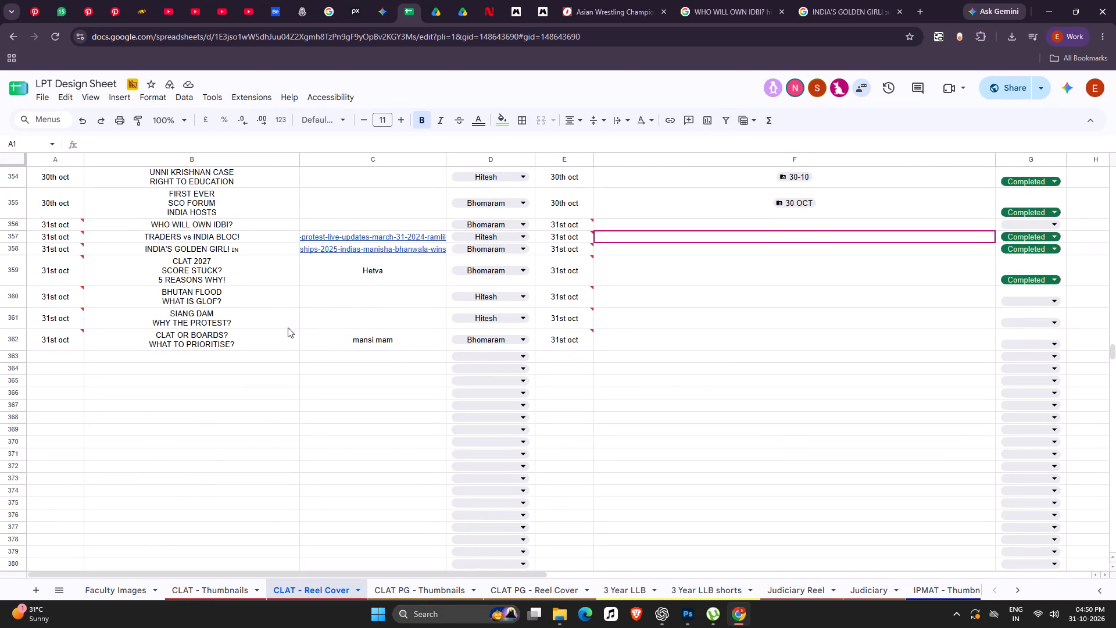
Check the latest task rows in the 3 Year LLB and 3 Year LLB shorts sheets.
left_click(615, 589)
scroll(570, 416, "down", 11)
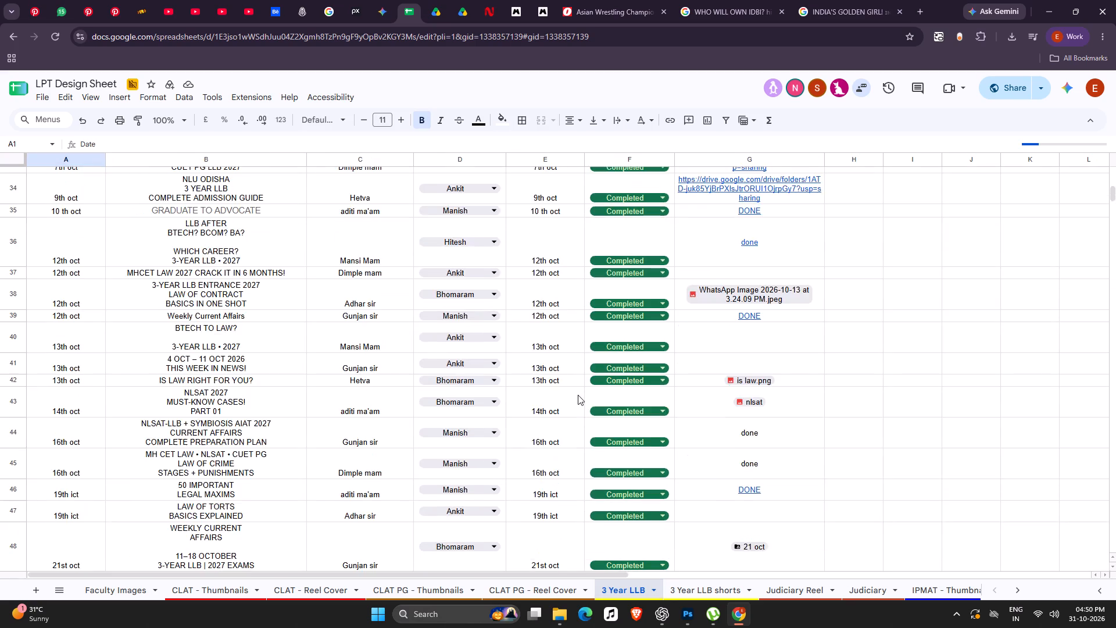
scroll(577, 391, "down", 16)
scroll(563, 416, "up", 6)
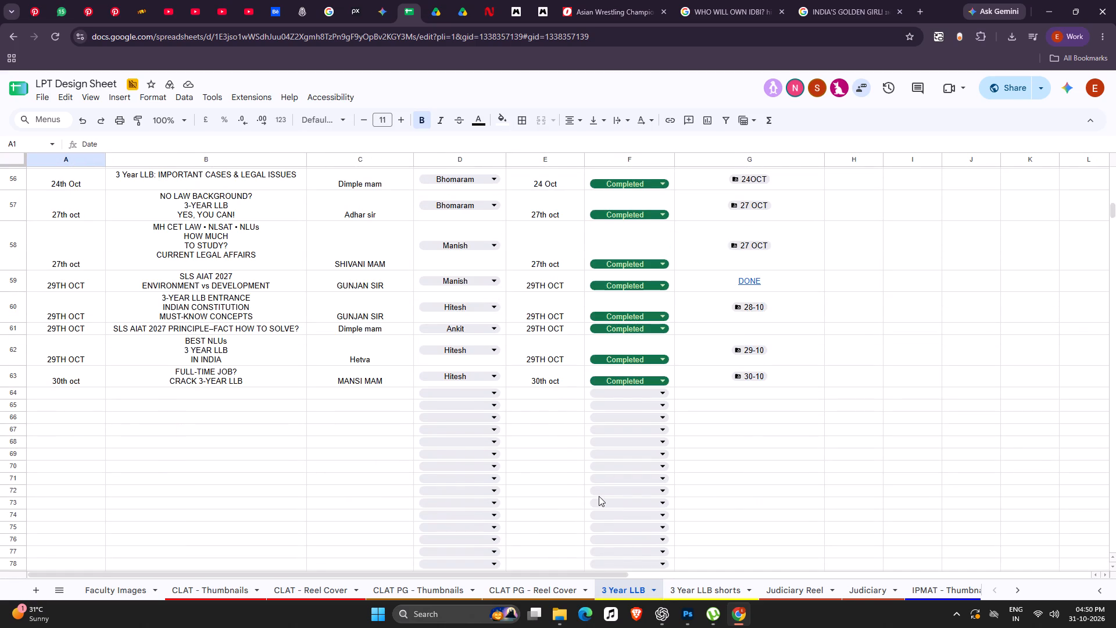
left_click(694, 591)
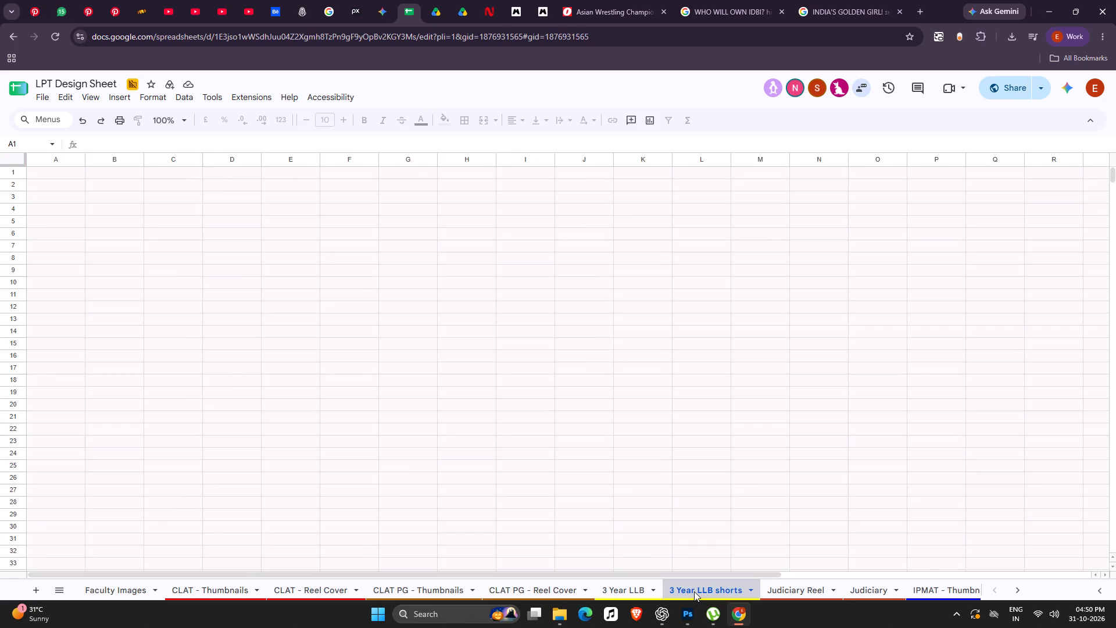
scroll(621, 364, "down", 19)
scroll(621, 362, "up", 4)
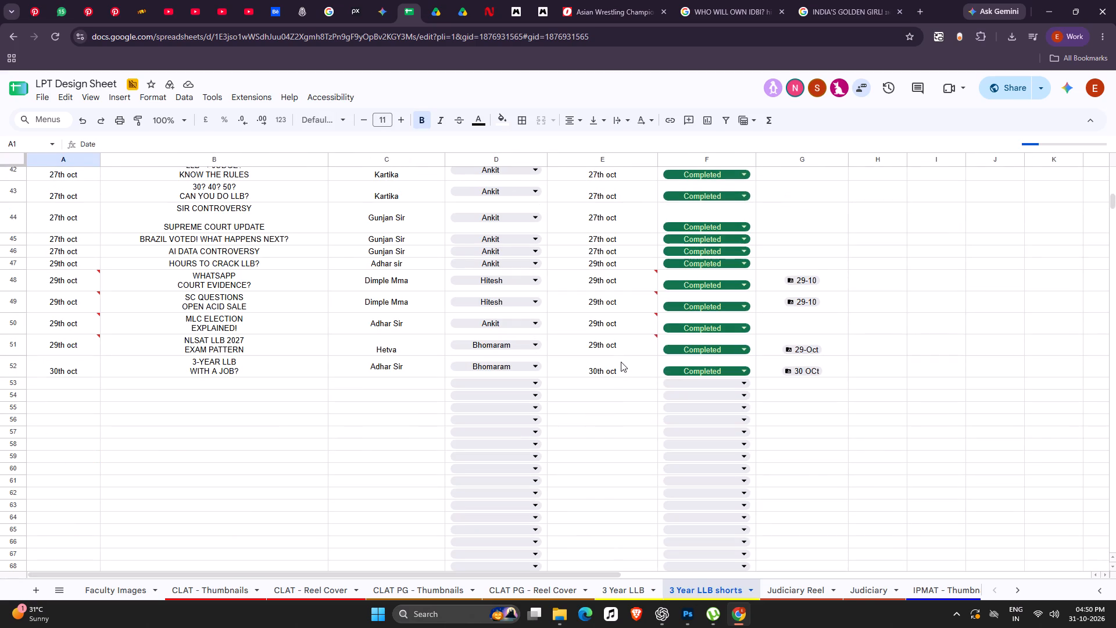
Check the latest task rows and their completion status in the Judiciary Reel and Judiciary sheets.
left_click(786, 591)
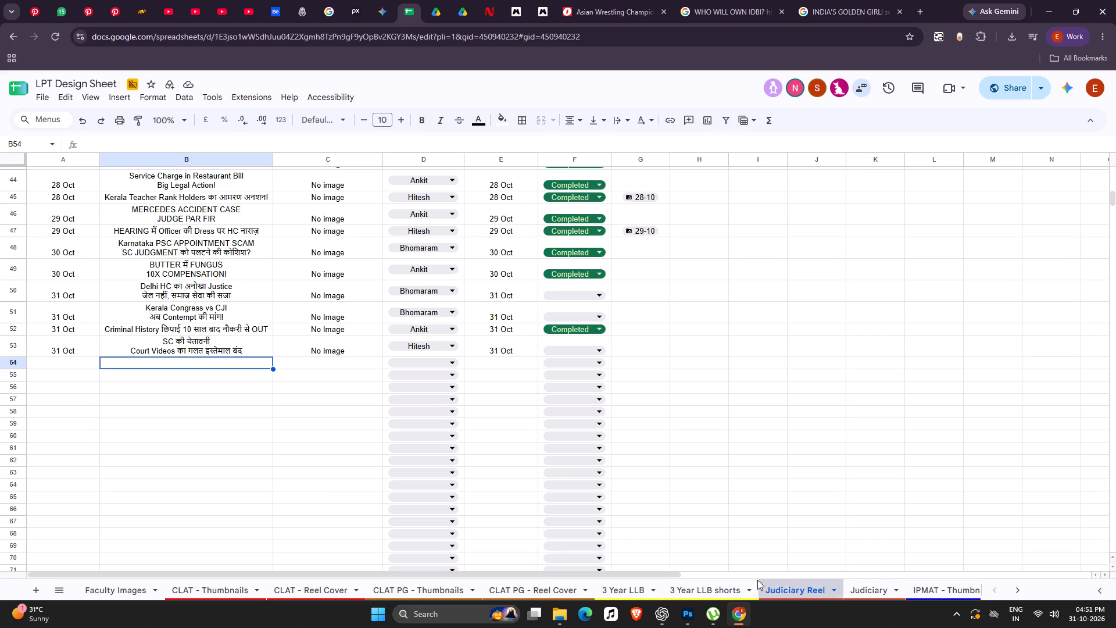
left_click(177, 294)
left_click(887, 593)
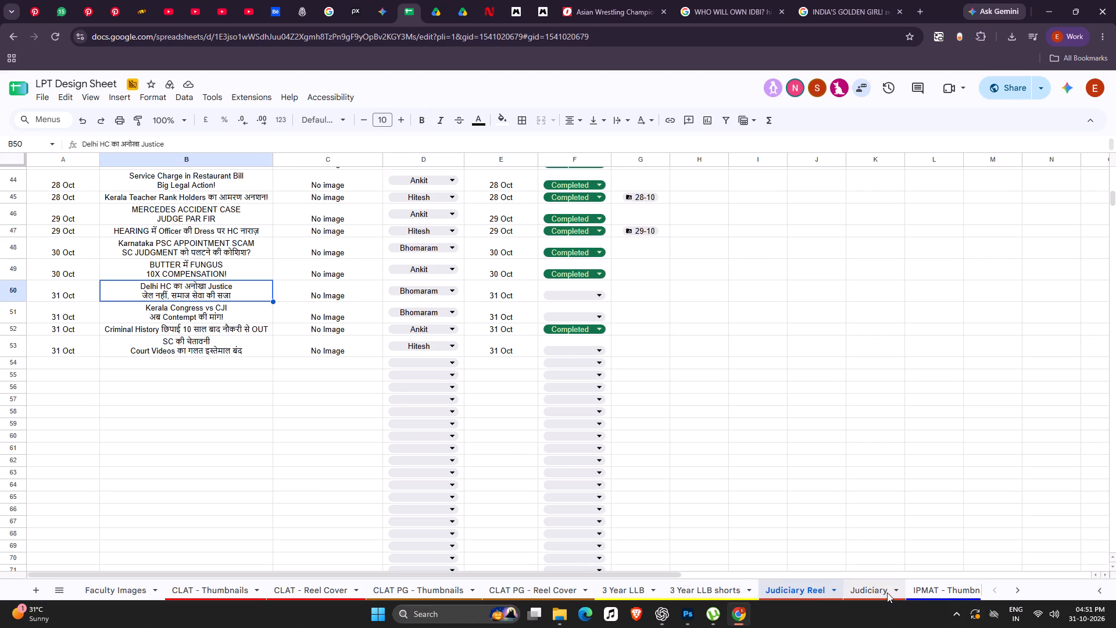
scroll(570, 373, "down", 15)
scroll(570, 374, "down", 12)
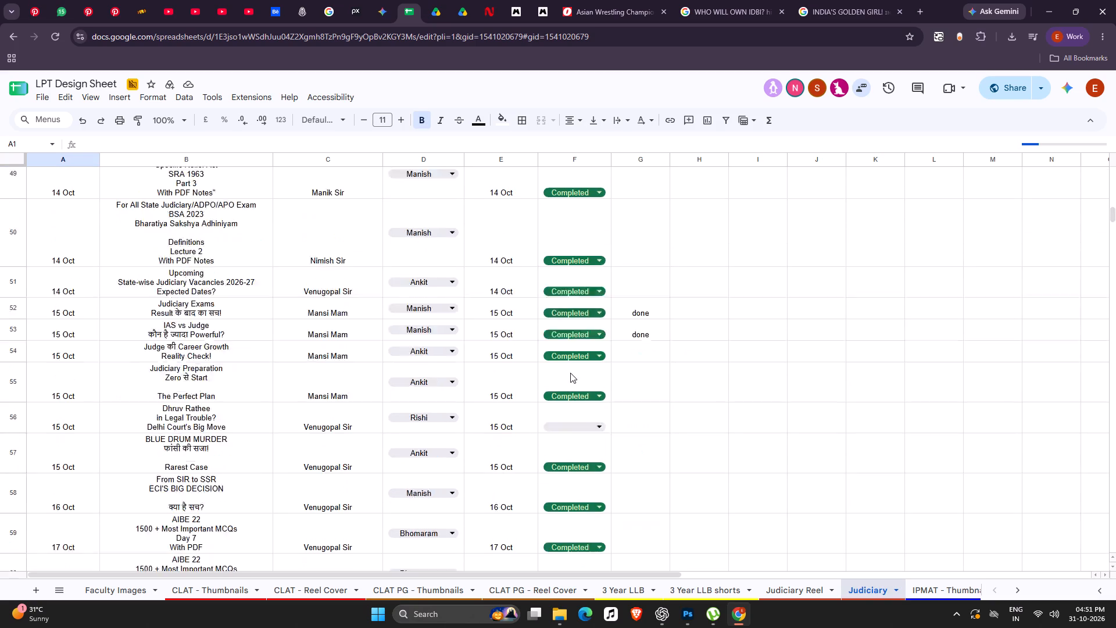
scroll(570, 373, "down", 20)
scroll(570, 373, "down", 20)
scroll(571, 375, "down", 1)
scroll(571, 375, "up", 7)
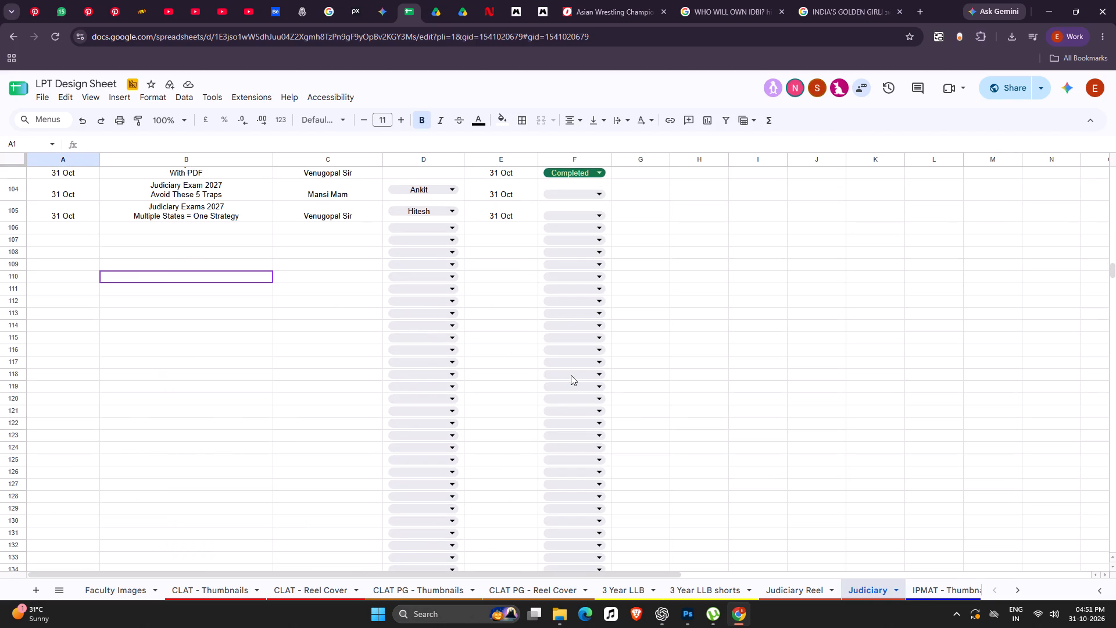
Go through the CLAT - Thumbnails sheet to its latest 31st October tasks and recheck the CLAT - Reel Cover sheet.
left_click(301, 593)
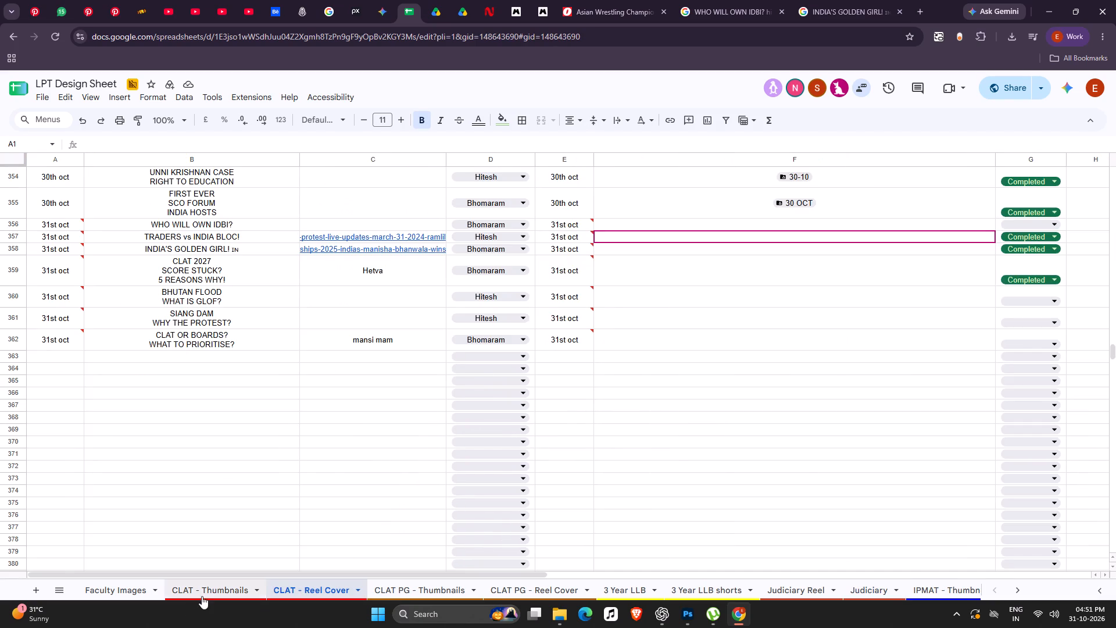
left_click(202, 595)
scroll(276, 451, "down", 9)
scroll(276, 451, "down", 13)
scroll(276, 454, "down", 12)
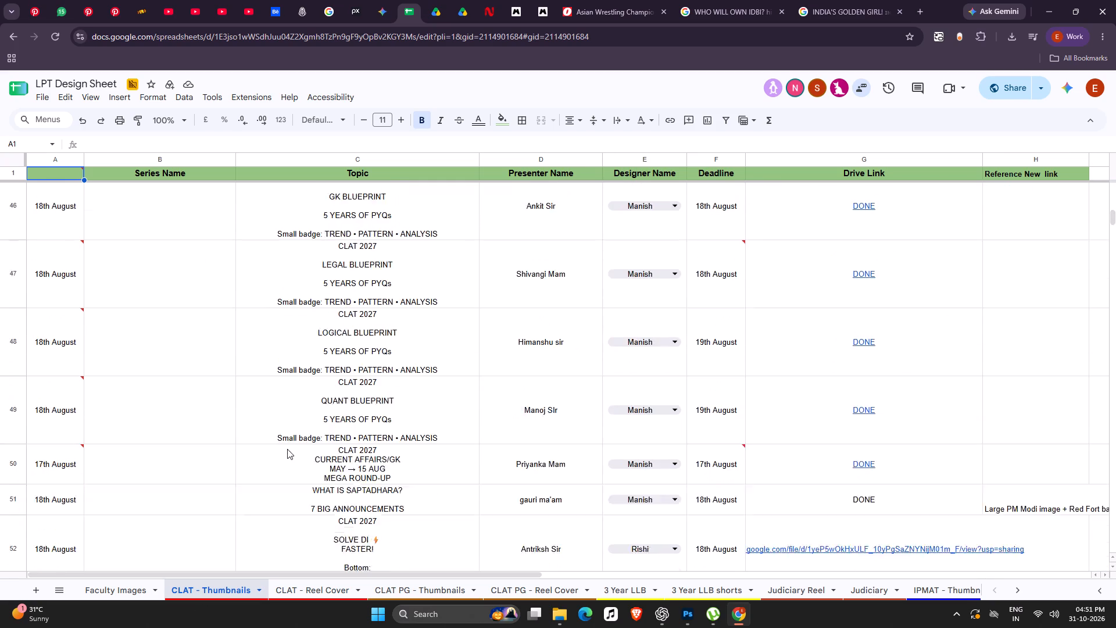
scroll(287, 449, "down", 20)
scroll(287, 449, "down", 20)
scroll(287, 449, "down", 4)
scroll(579, 431, "down", 14)
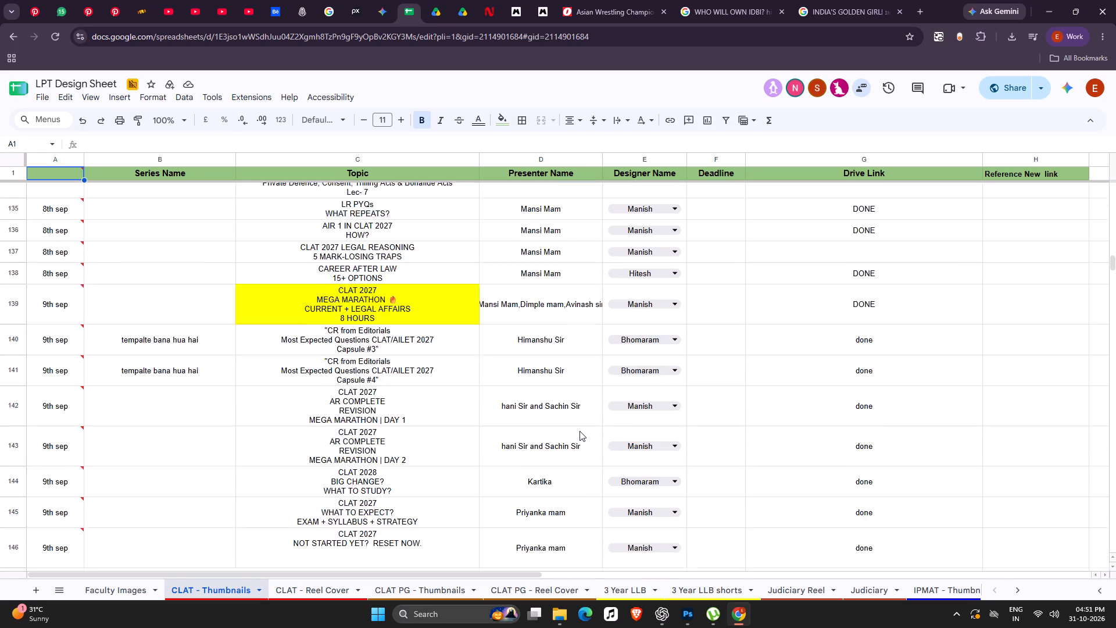
scroll(580, 431, "down", 19)
scroll(581, 427, "down", 20)
scroll(581, 427, "down", 3)
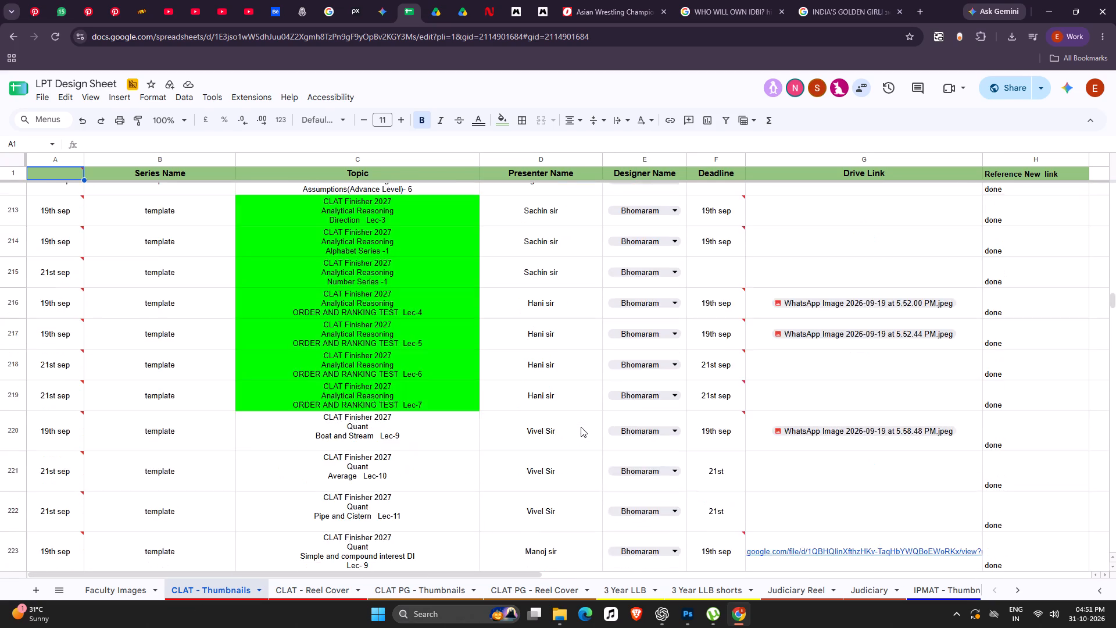
scroll(581, 427, "down", 20)
scroll(581, 427, "down", 20)
scroll(581, 427, "down", 3)
scroll(581, 424, "up", 1)
scroll(581, 424, "down", 2)
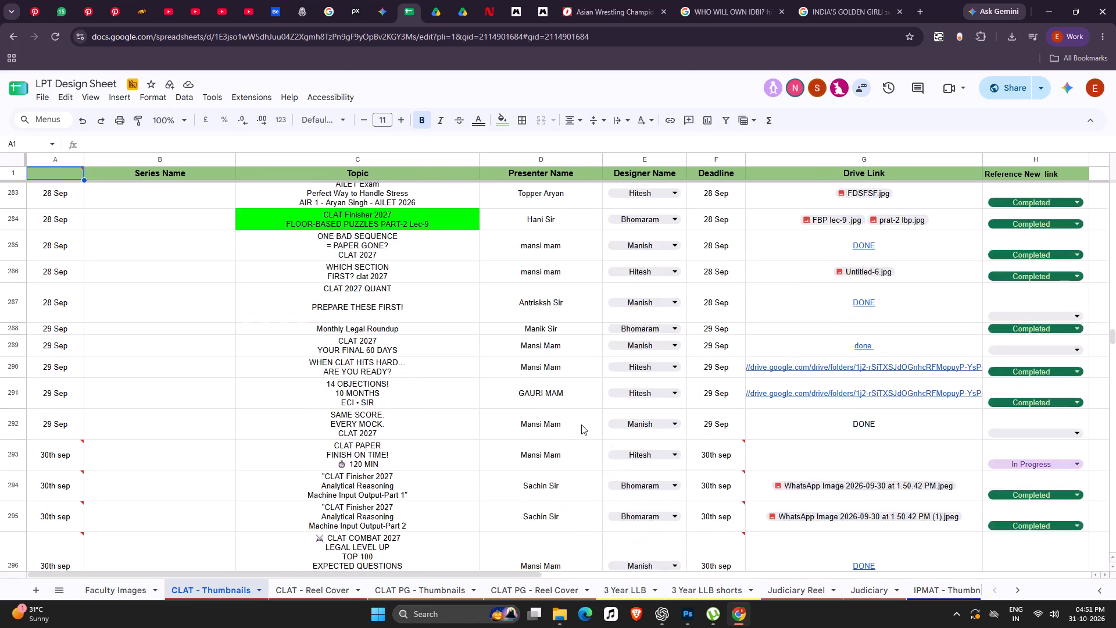
scroll(581, 424, "down", 20)
scroll(581, 424, "down", 3)
scroll(991, 355, "down", 4)
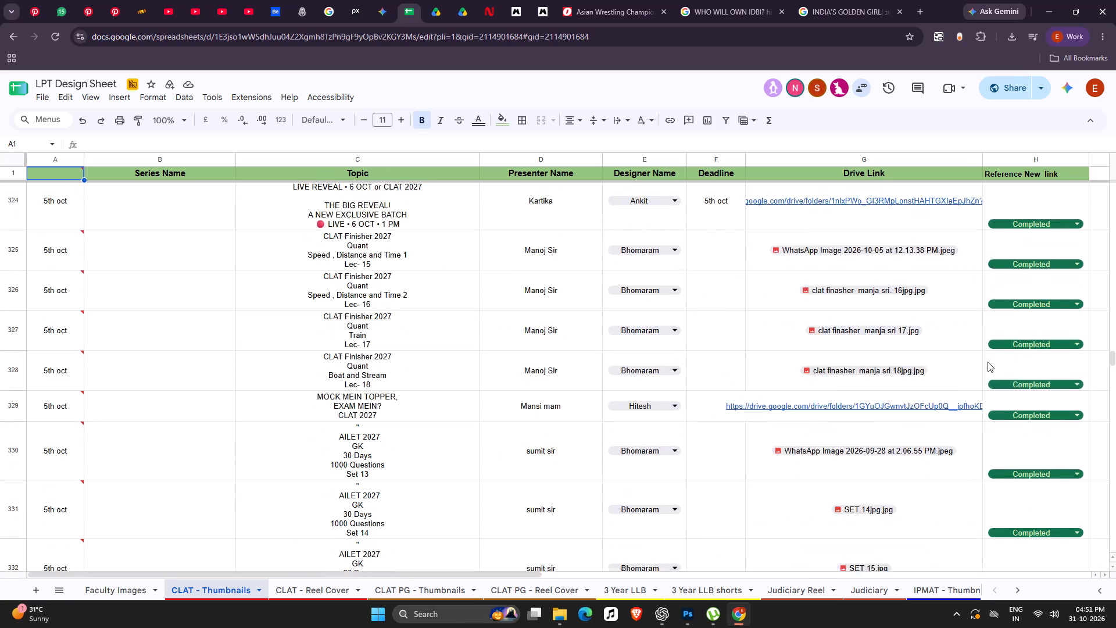
scroll(988, 362, "down", 2)
left_click_drag(1113, 364, 1115, 446)
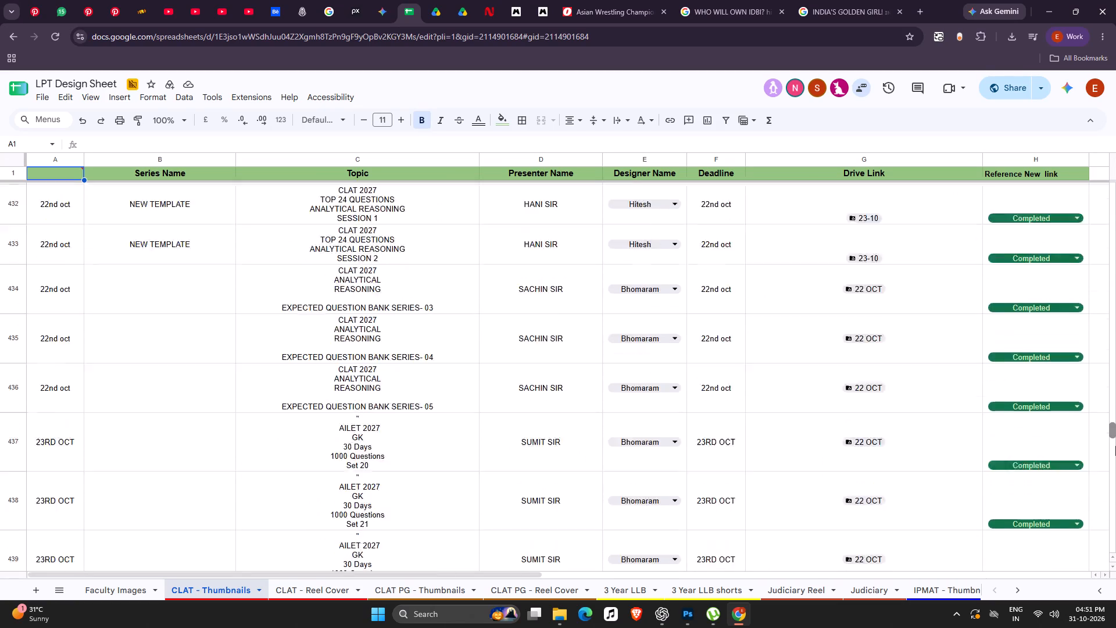
left_click_drag(1115, 446, 1114, 462)
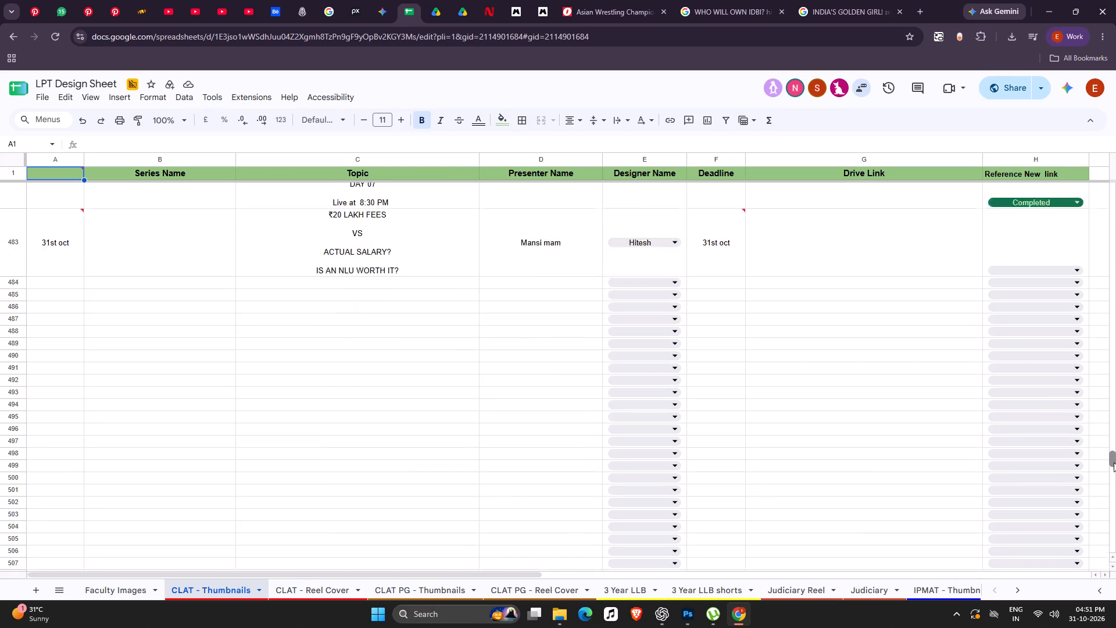
left_click_drag(1114, 462, 1110, 459)
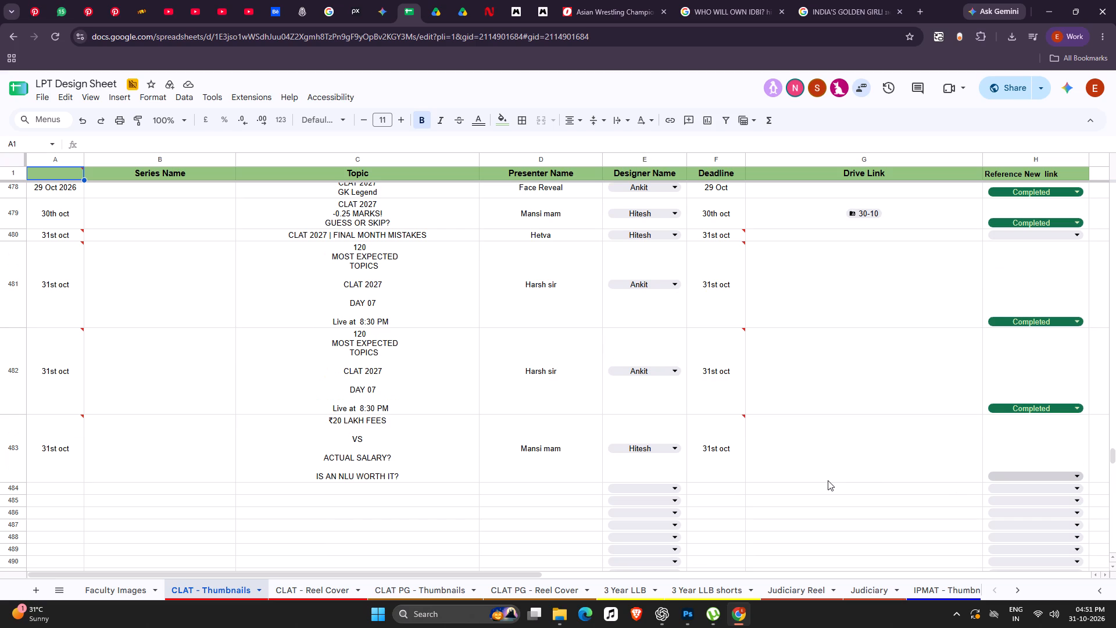
left_click(311, 582)
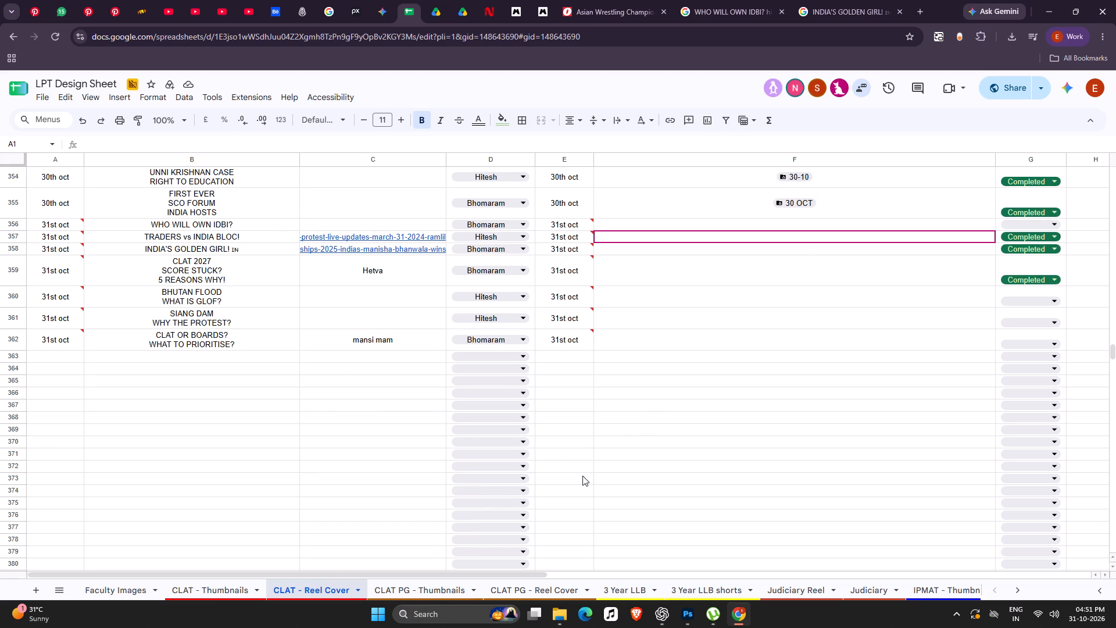
Copy the full "CLAT PG 2027–2028 Transfer of Property Act- 09" topic text from cell B135 of the CLAT PG - Thumbnails sheet.
left_click(432, 588)
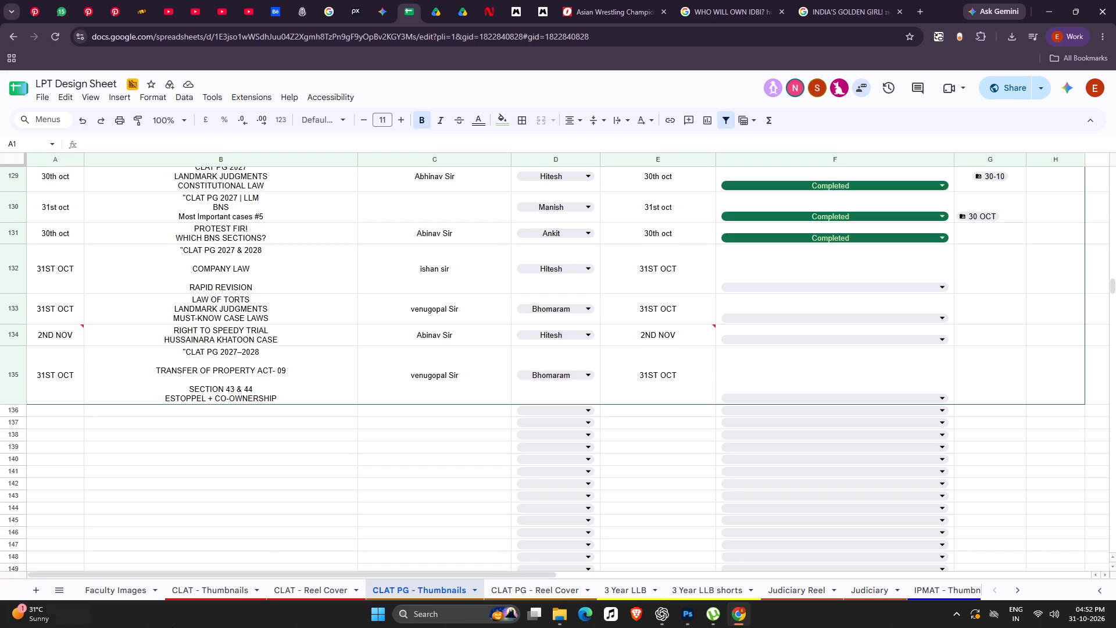
double_click(237, 366)
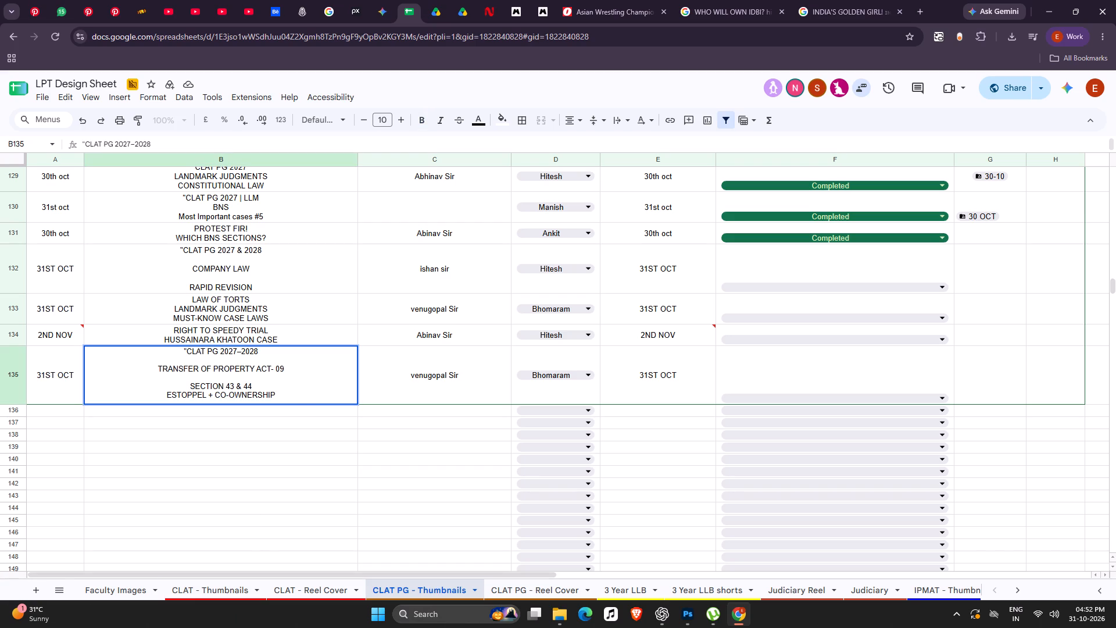
left_click_drag(173, 349, 307, 415)
key("ctrl+c")
key("ctrl+c")
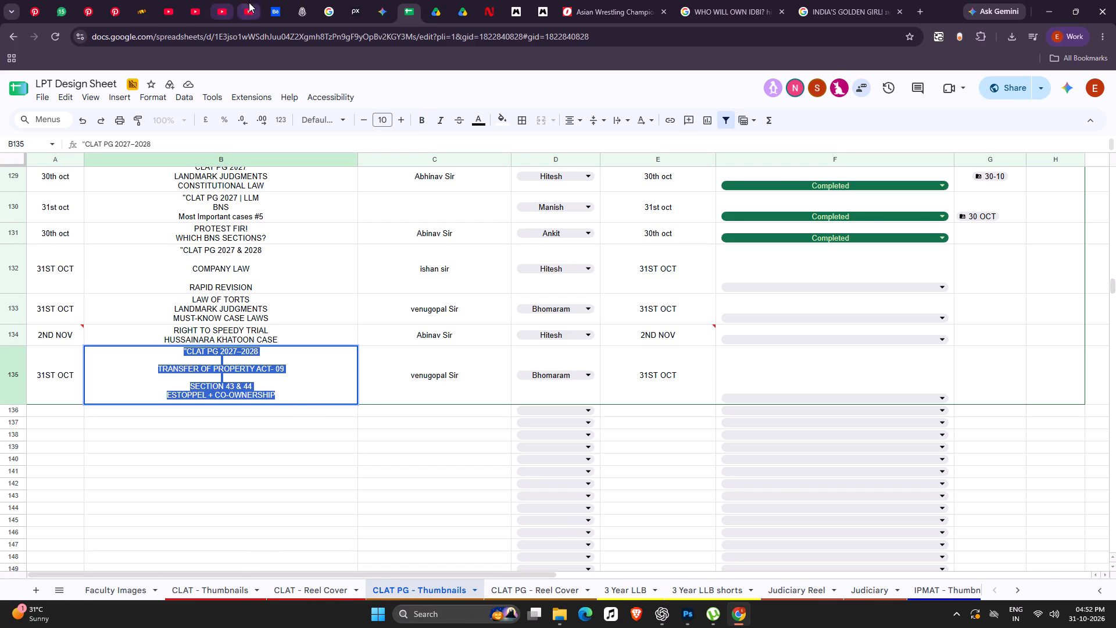
Search YouTube for the copied Transfer of Property Act- 09 topic and look through the resulting thumbnails for a design reference.
left_click(253, 0)
left_click(221, 0)
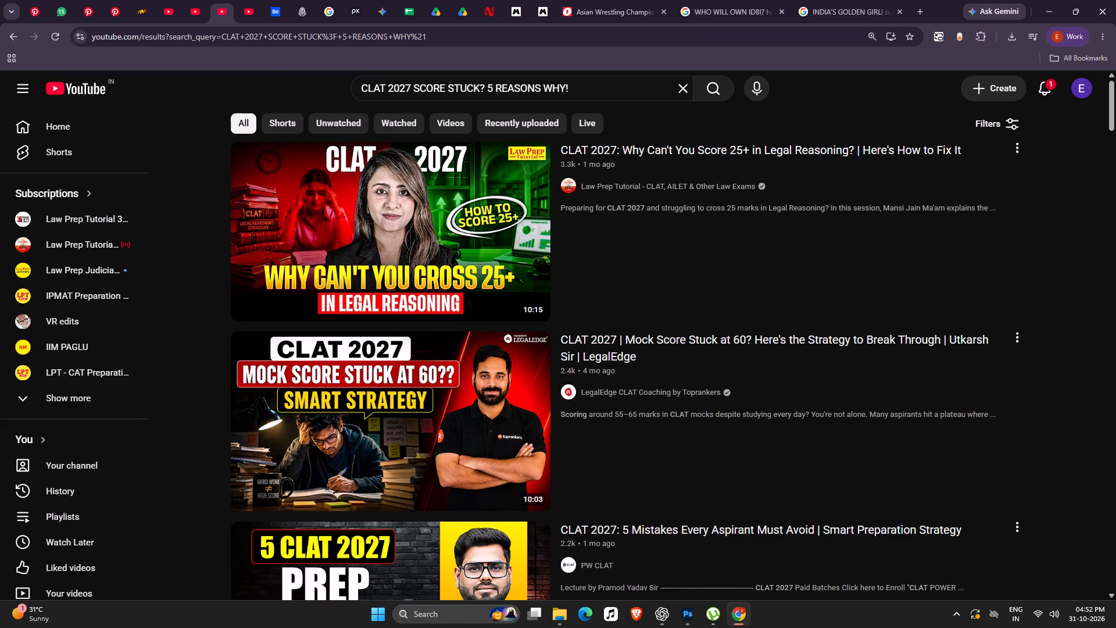
left_click(682, 81)
key("ctrl+v")
key("Return")
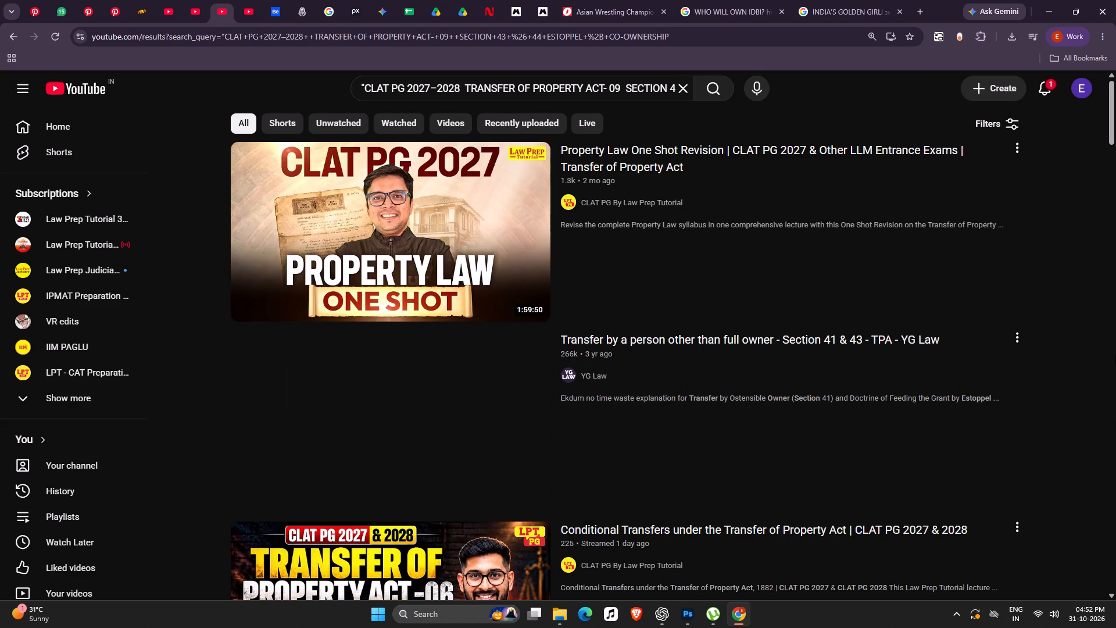
scroll(1115, 354, "down", 4)
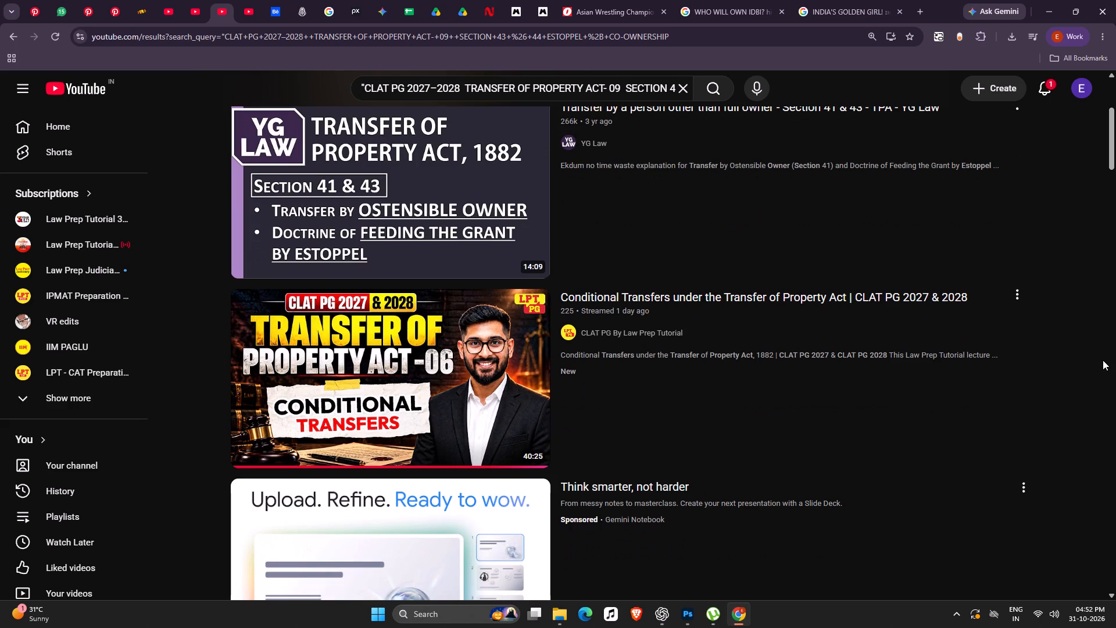
scroll(917, 494, "down", 5)
scroll(797, 363, "down", 5)
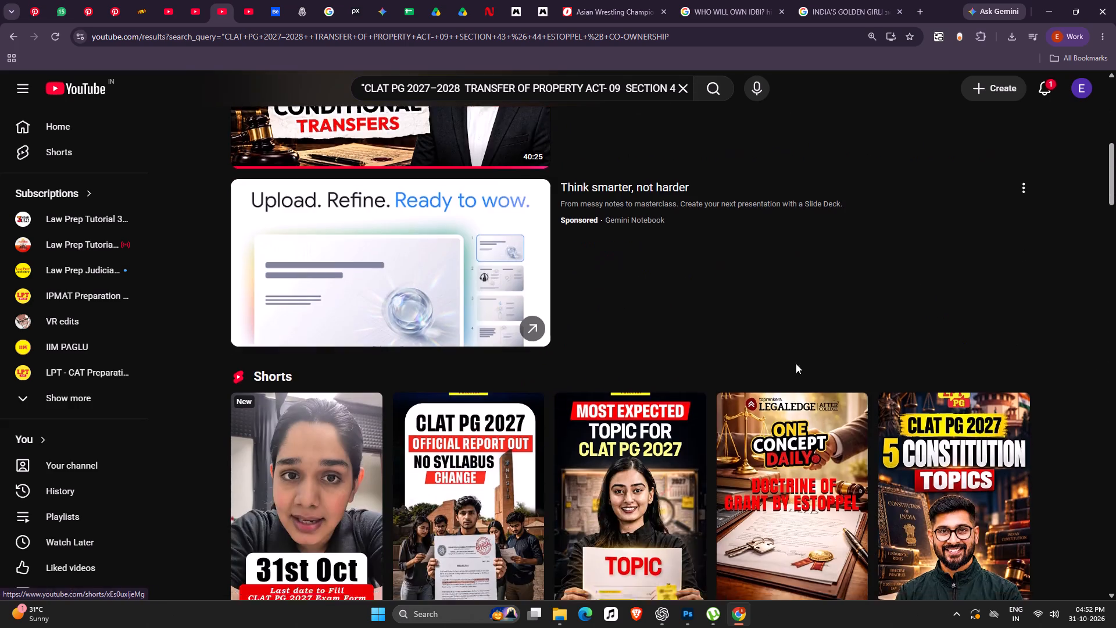
scroll(805, 363, "down", 4)
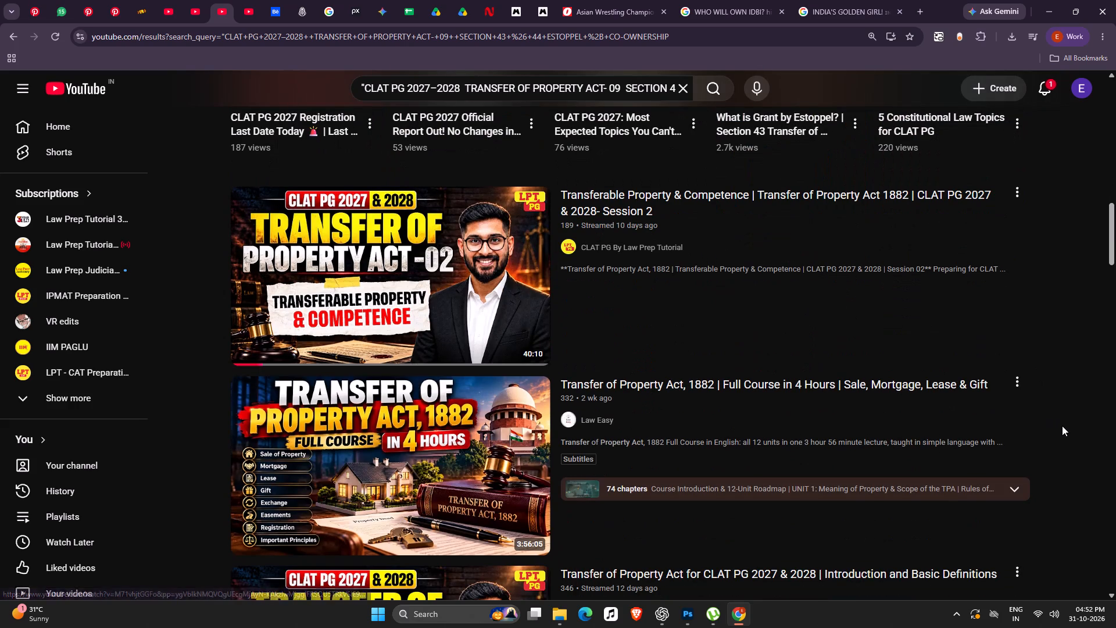
Return to the design sheet and select the "Law of Torts Landmark Judgments" topic in cell B133.
left_click(406, 9)
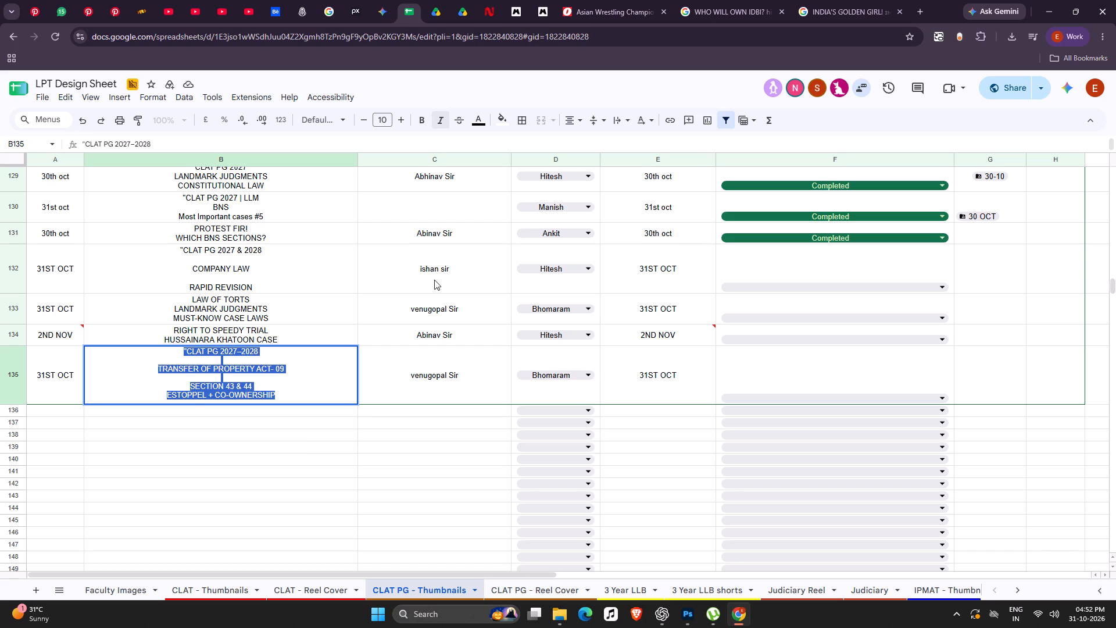
left_click(236, 310)
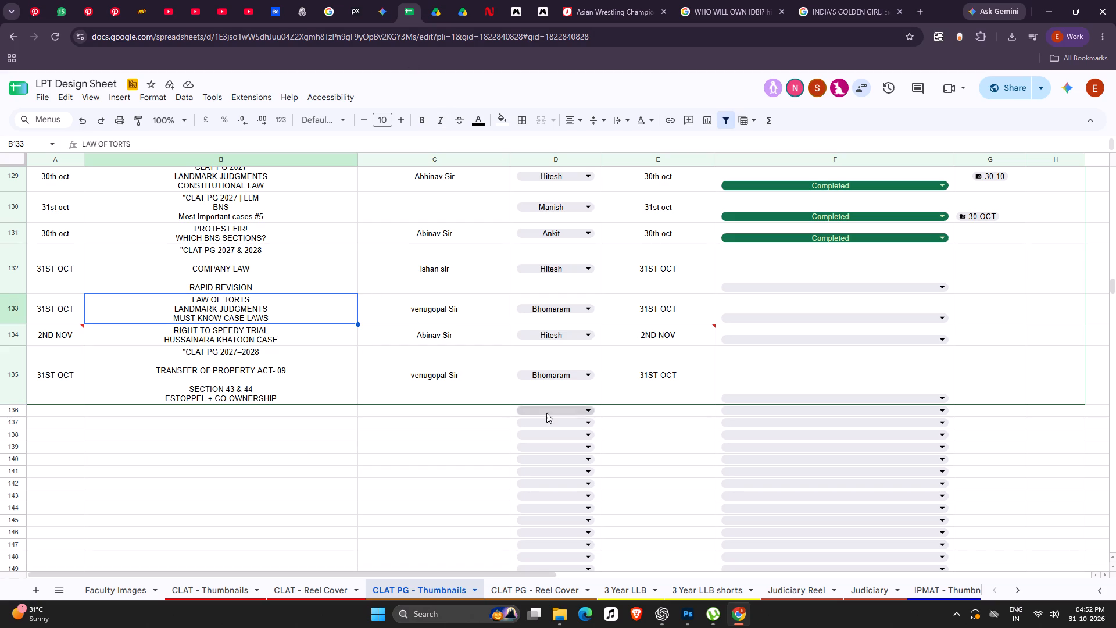
left_click(684, 616)
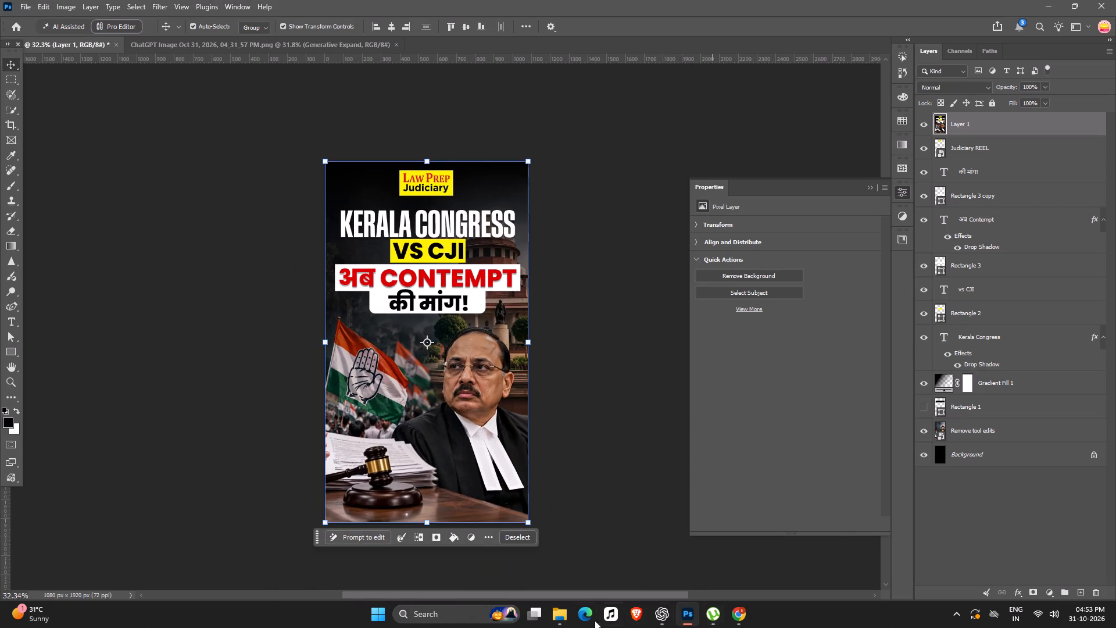
left_click(567, 609)
double_click(46, 155)
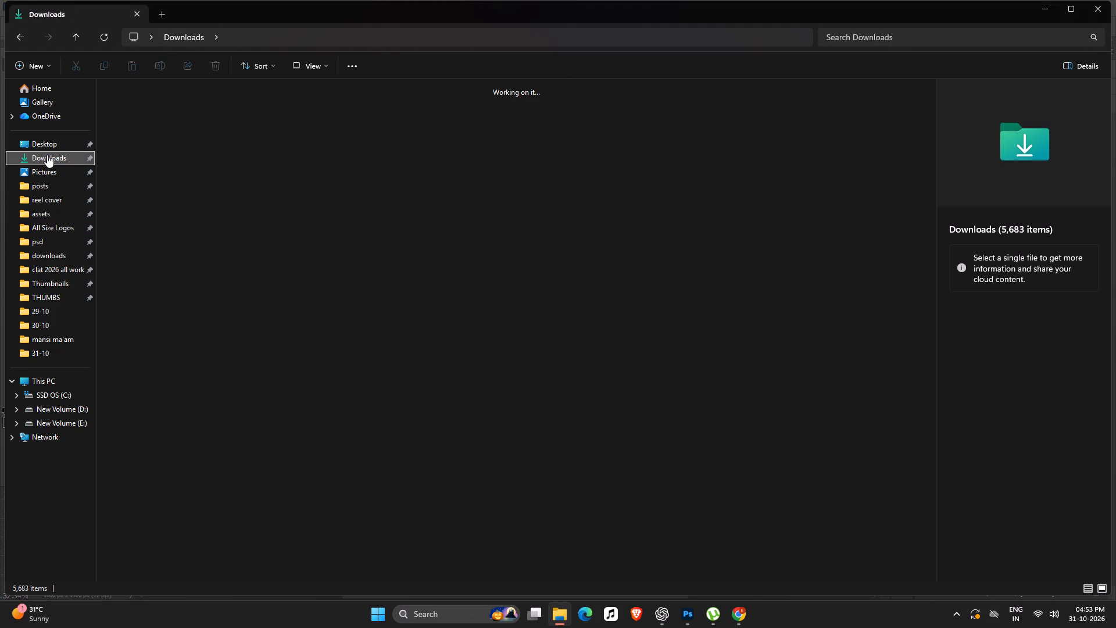
left_click_drag(156, 135, 570, 531)
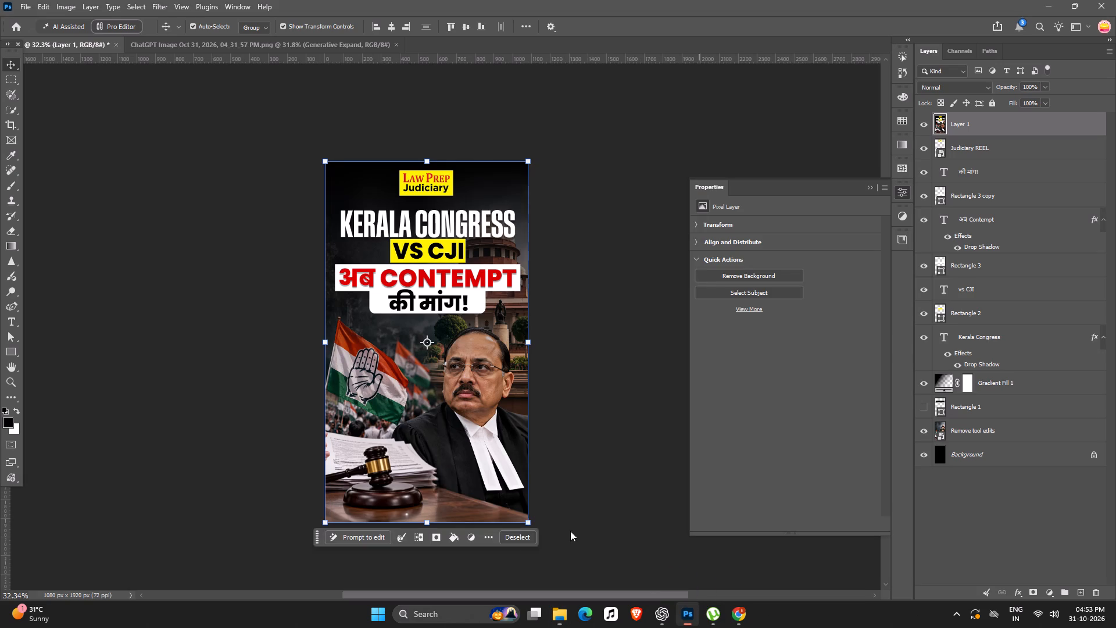
left_click_drag(570, 531, 446, 454)
key("Return")
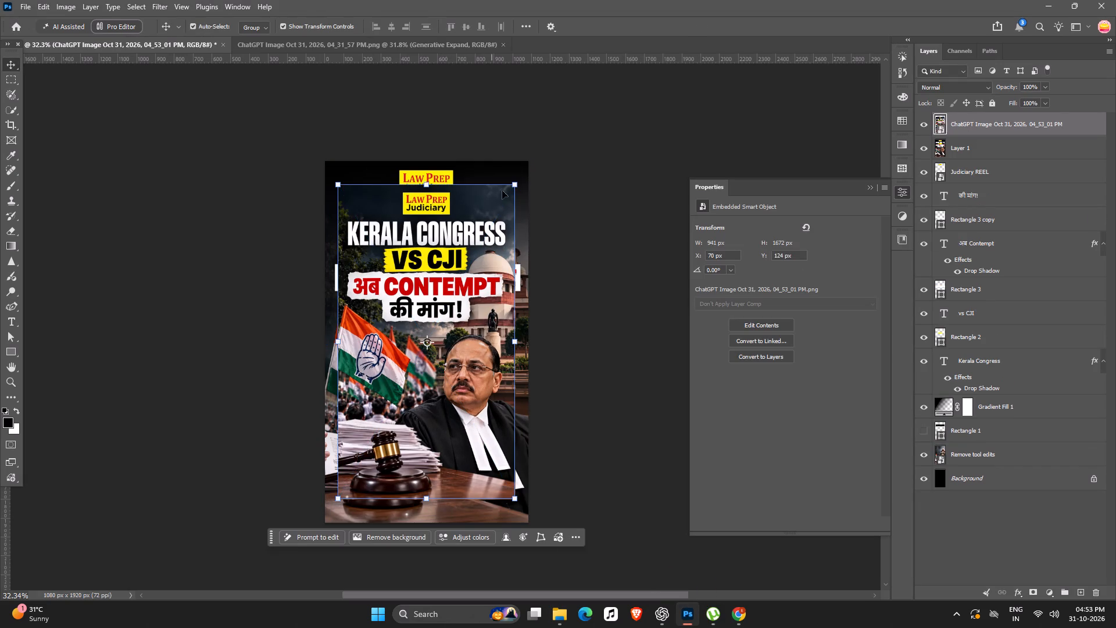
Scale the placed poster image from its centre to about 1088 x 1934 px so it covers the canvas.
left_click_drag(515, 181, 555, 171, "alt")
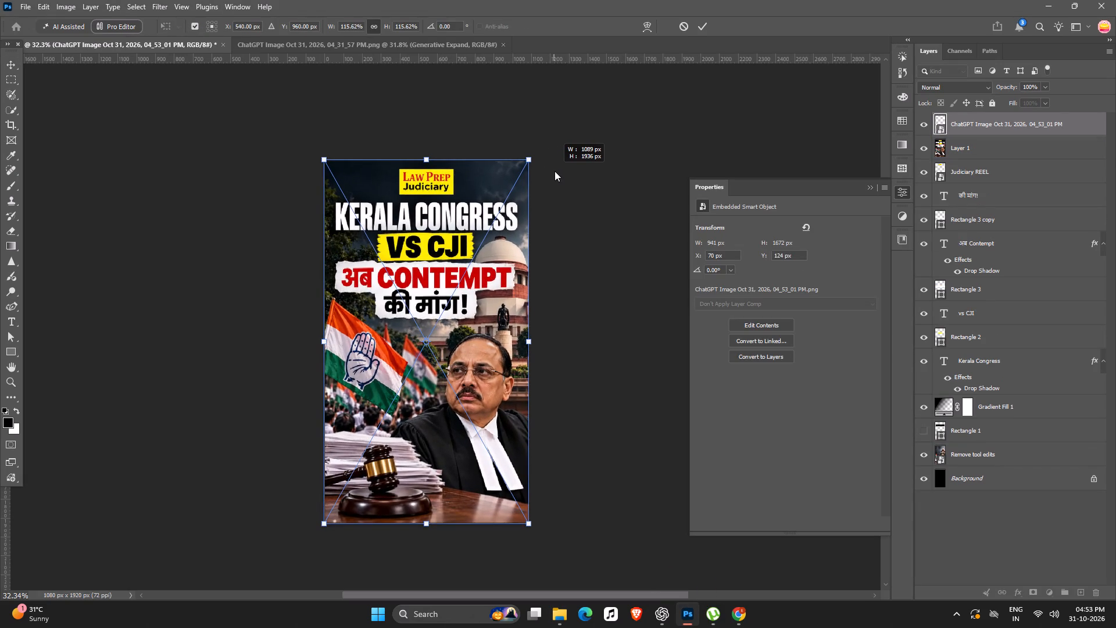
left_click_drag(555, 171, 554, 171, "alt")
key("Return")
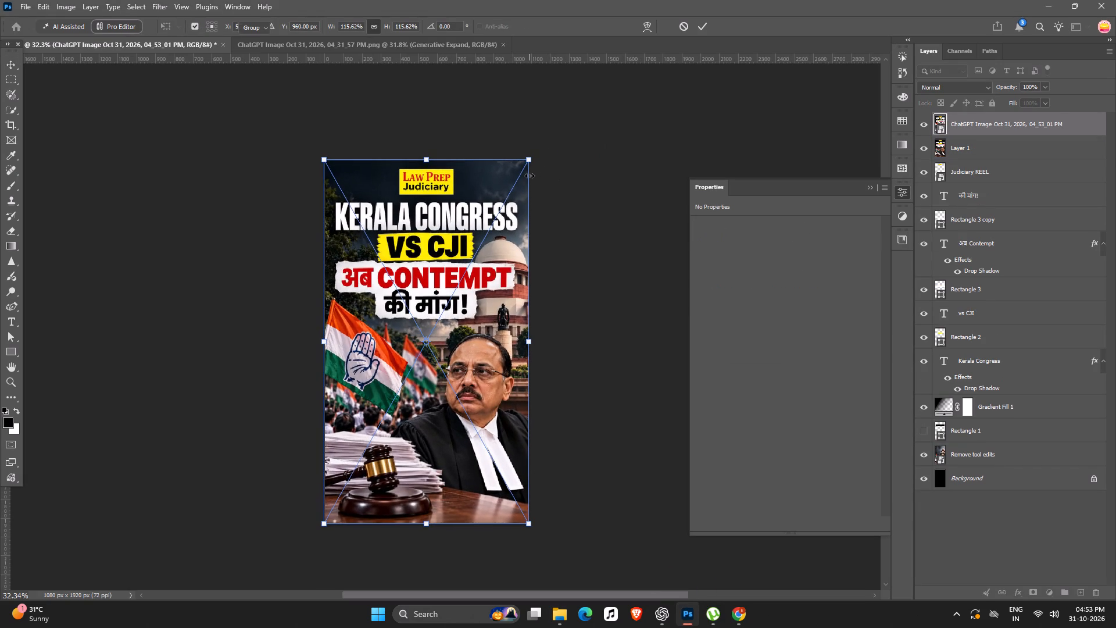
left_click(471, 272)
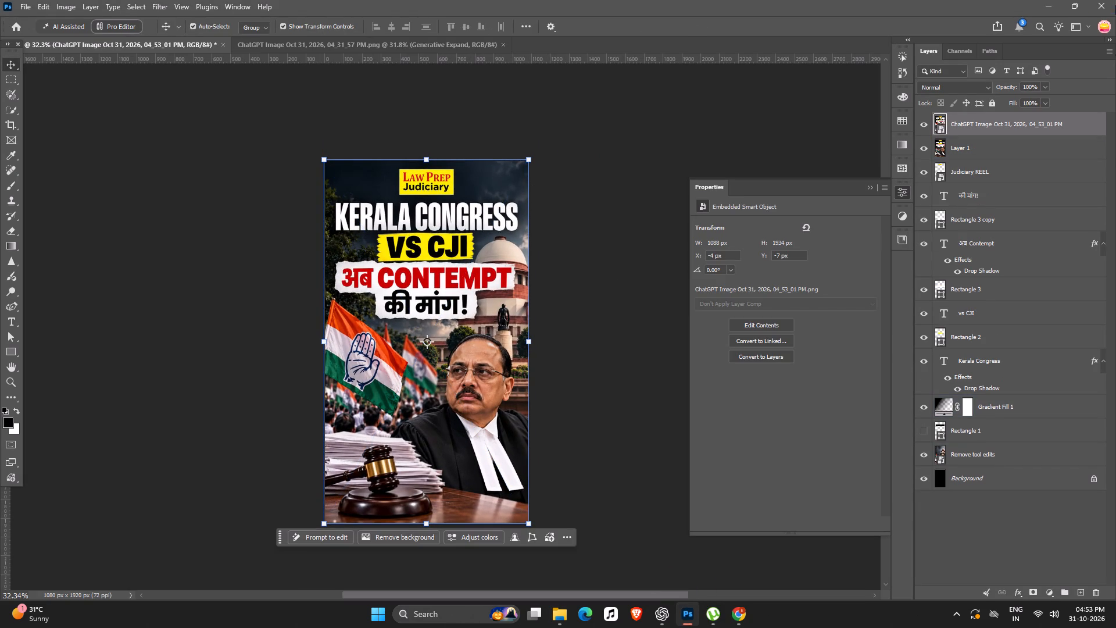
Open the placed poster in the Camera Raw Filter and set its Vignette to -14.
key("ctrl+shift+a")
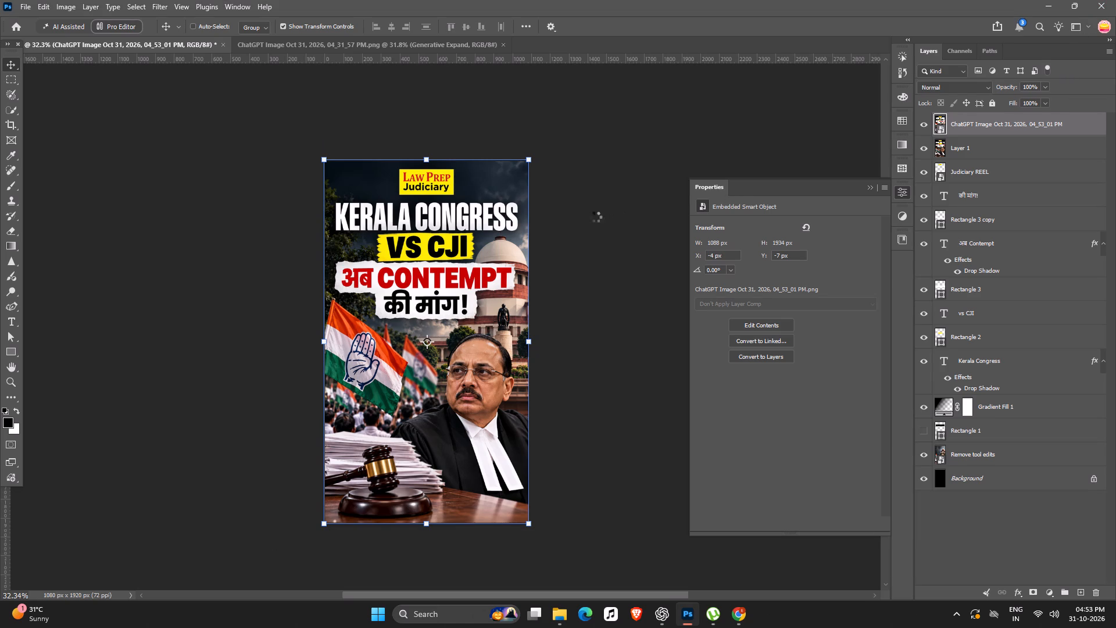
scroll(530, 267, "down", 8, "ctrl")
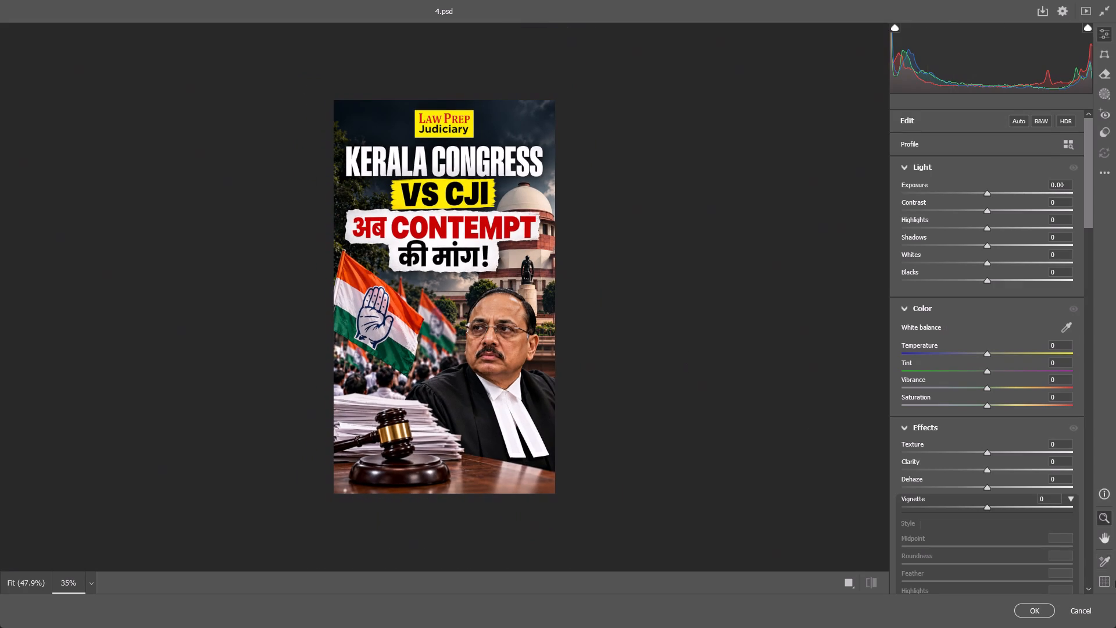
left_click_drag(988, 505, 970, 509)
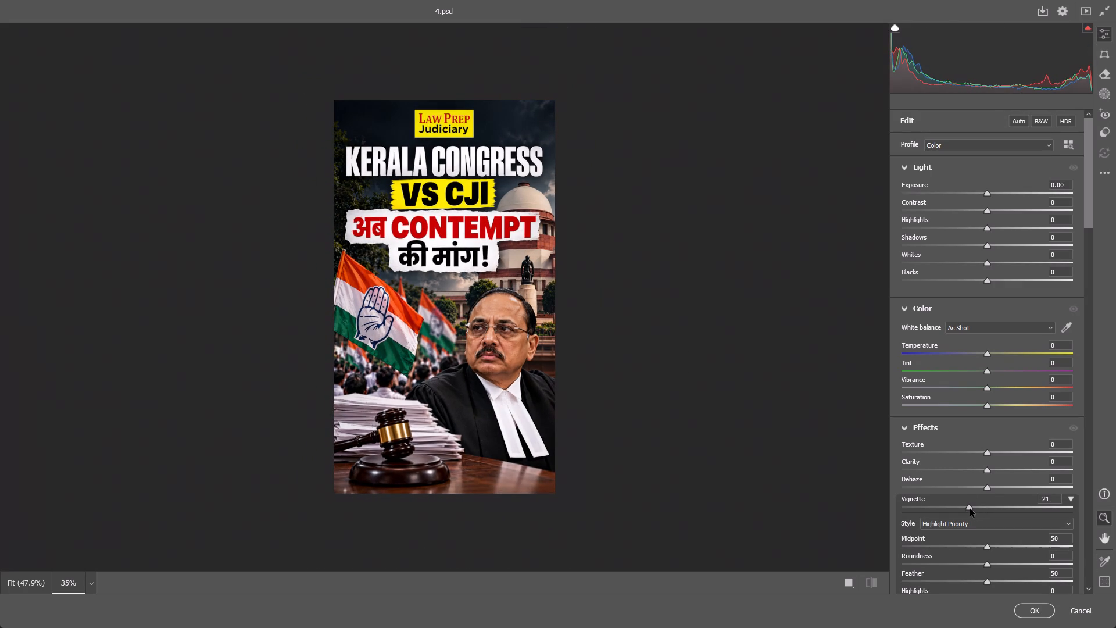
left_click_drag(970, 509, 976, 511)
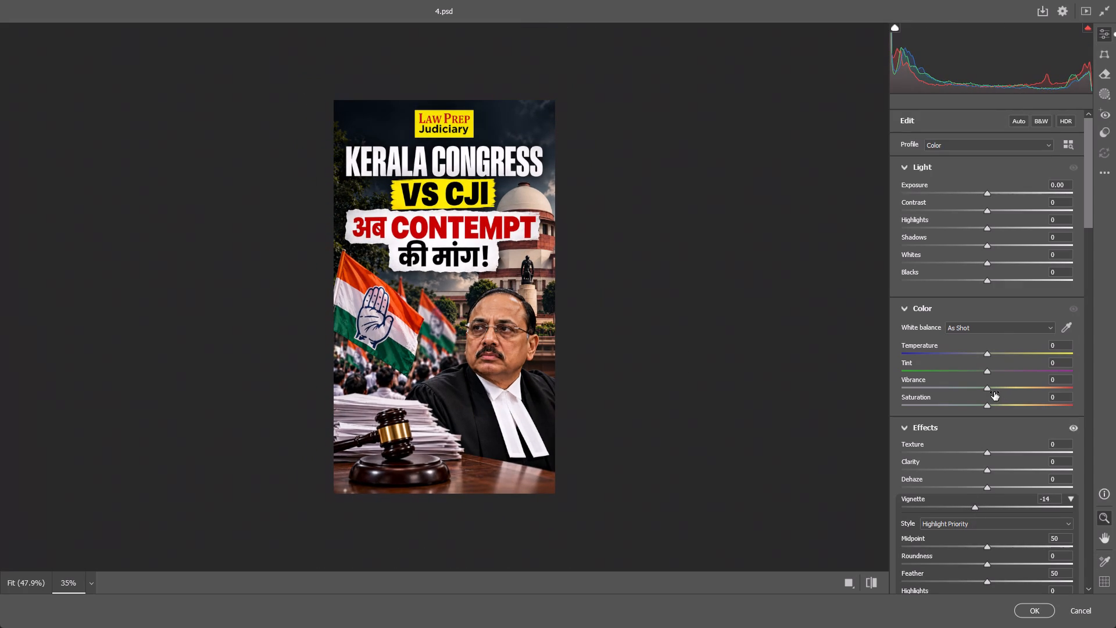
Adjust the poster's tone and colour with Vibrance +26, Temperature +12 and Contrast +8.
left_click_drag(989, 389, 1060, 383)
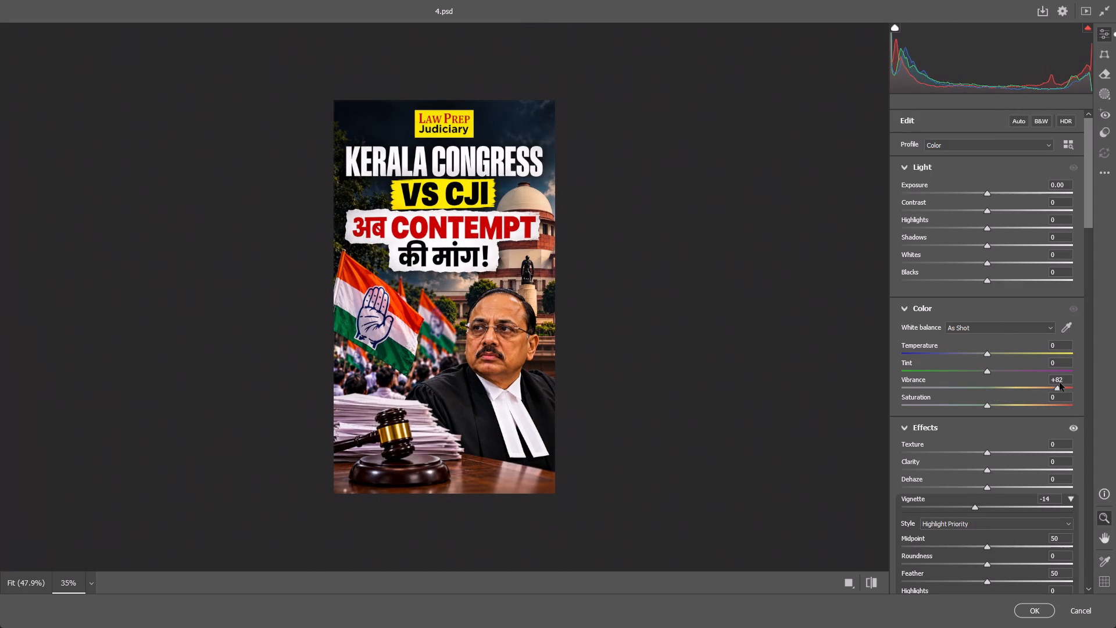
left_click_drag(1060, 383, 1038, 388)
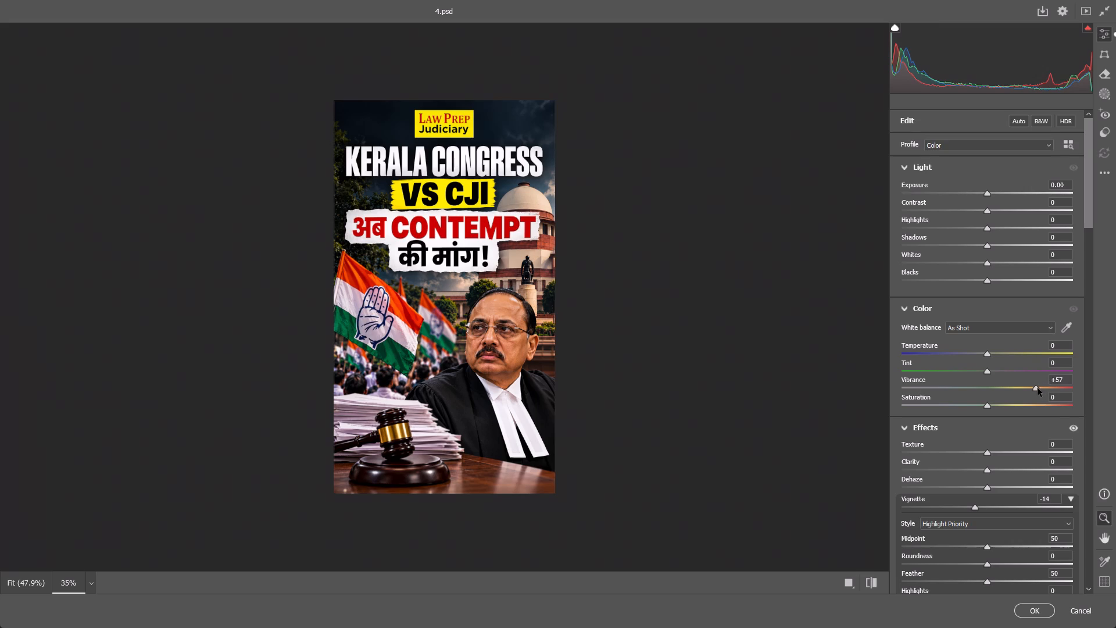
left_click_drag(1038, 388, 1011, 383)
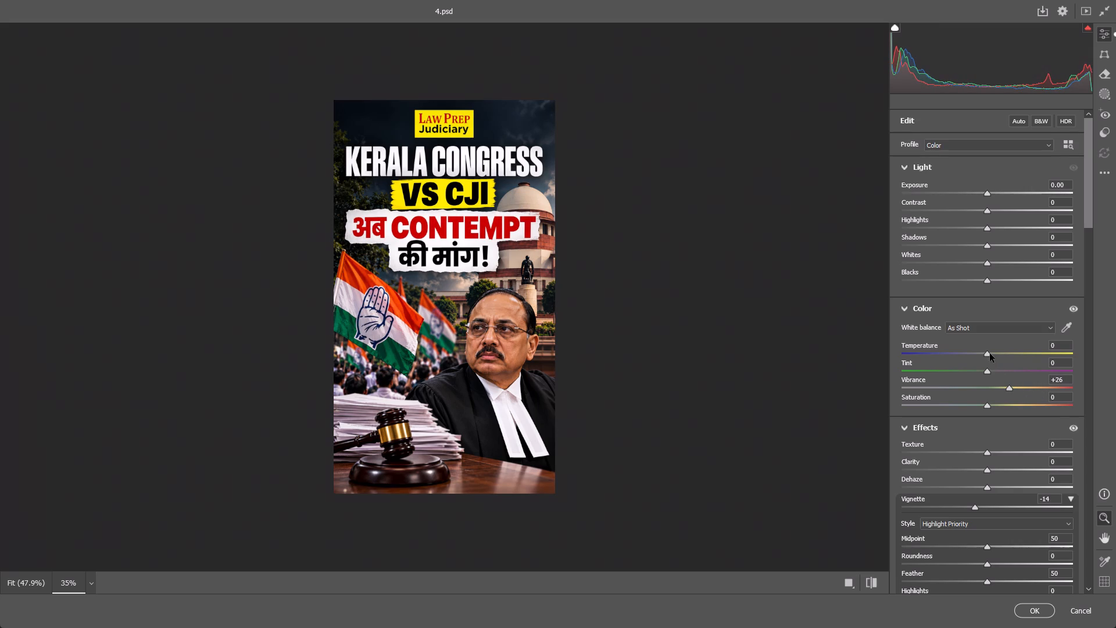
left_click_drag(987, 352, 997, 352)
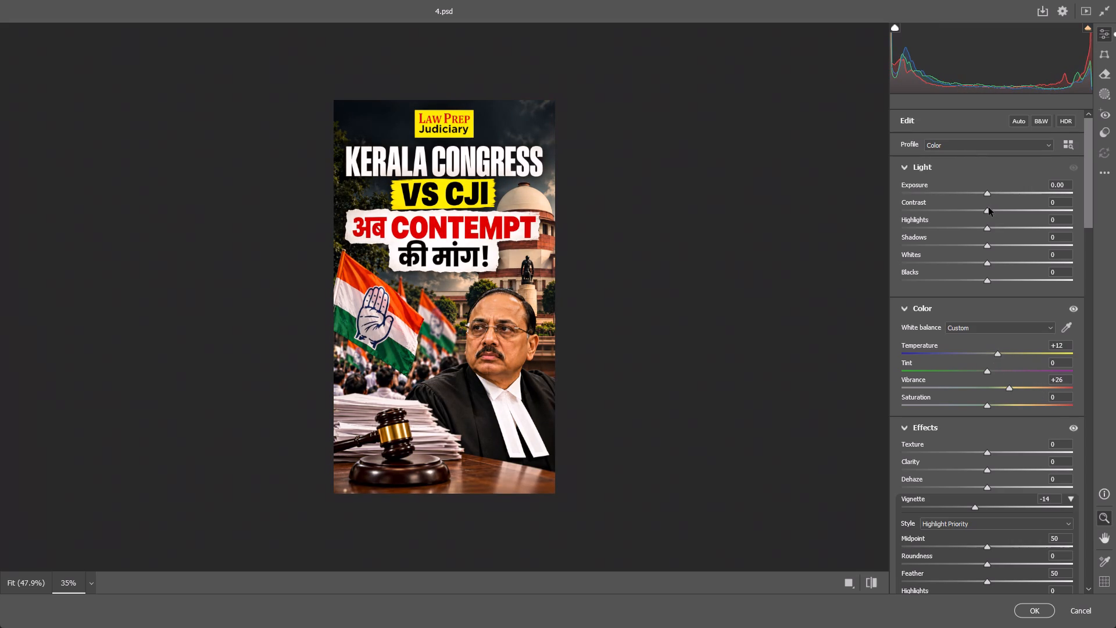
left_click_drag(989, 207, 999, 210)
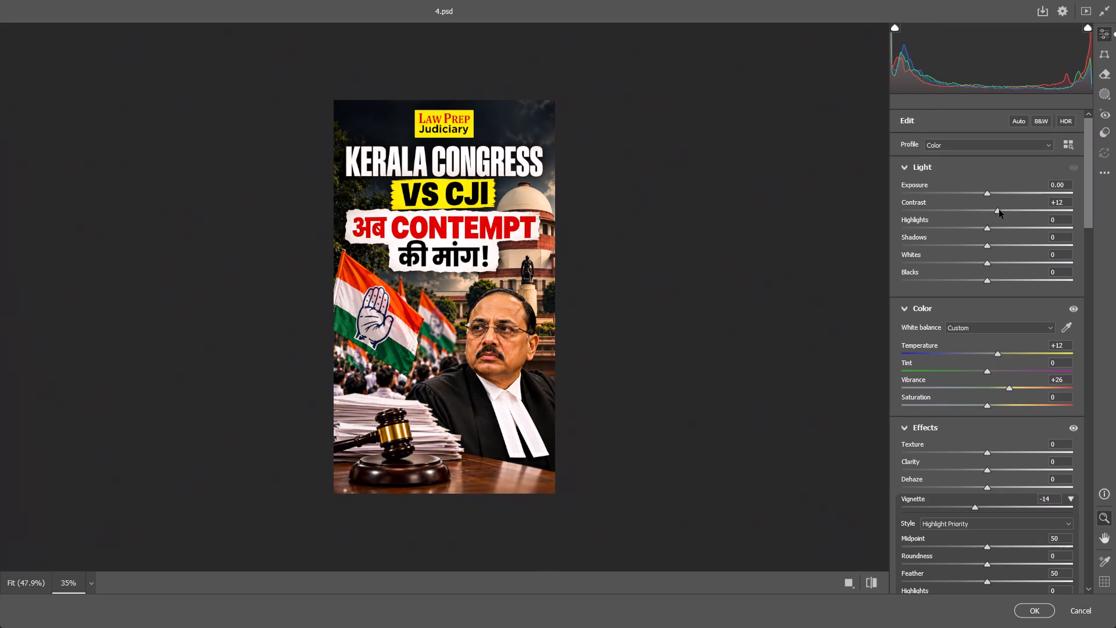
left_click_drag(999, 210, 996, 211)
Refine the vignette with Midpoint 54, Roundness +16 and Feather 73.
left_click_drag(988, 547, 1009, 548)
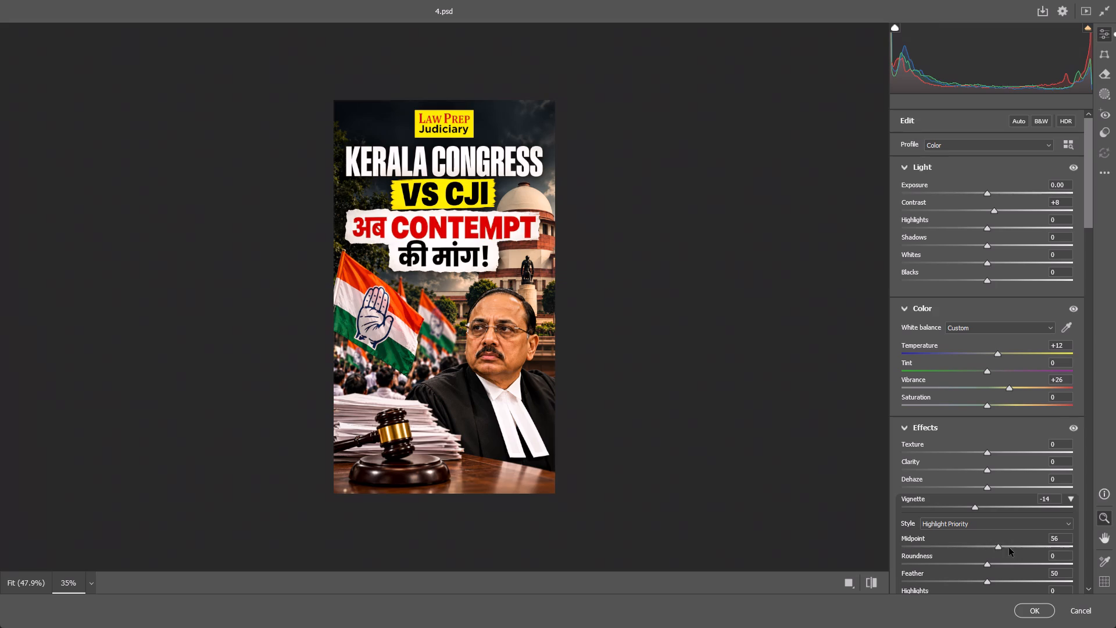
left_click_drag(1009, 548, 996, 548)
left_click_drag(989, 564, 1039, 563)
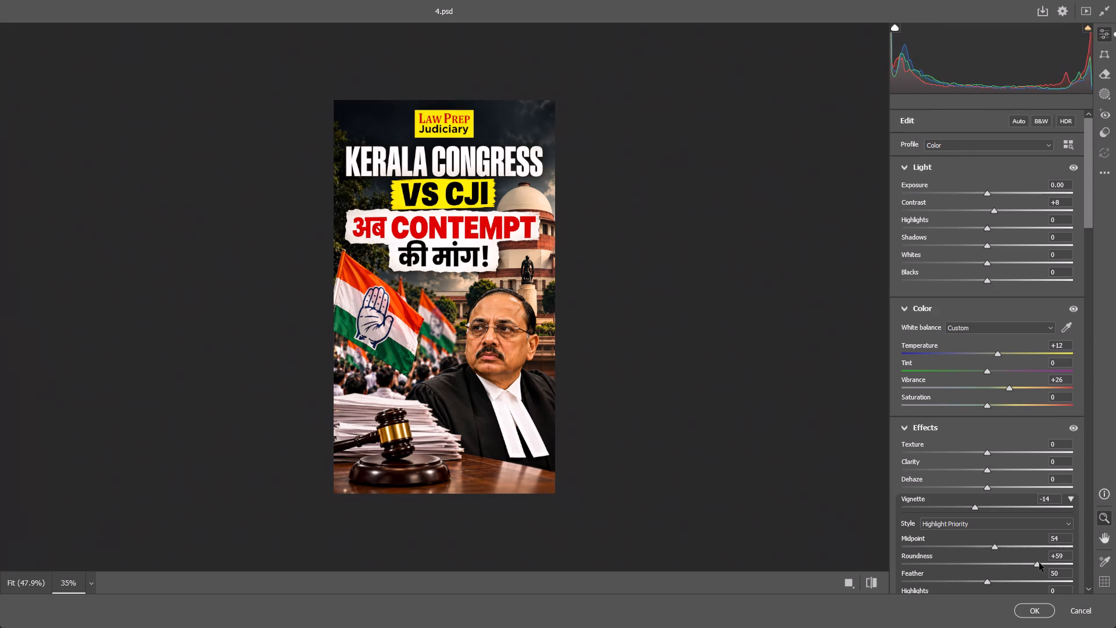
left_click_drag(1039, 563, 1003, 558)
left_click_drag(990, 583, 1036, 579)
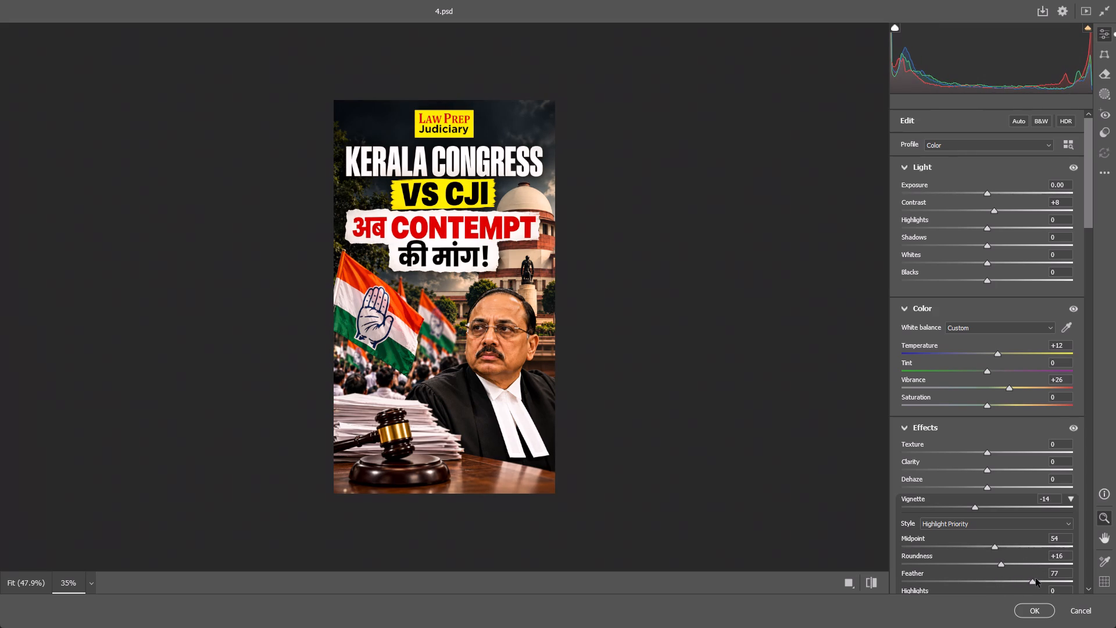
left_click_drag(1036, 579, 1029, 562)
Raise the poster's Contrast to +23.
left_click_drag(997, 210, 1010, 209)
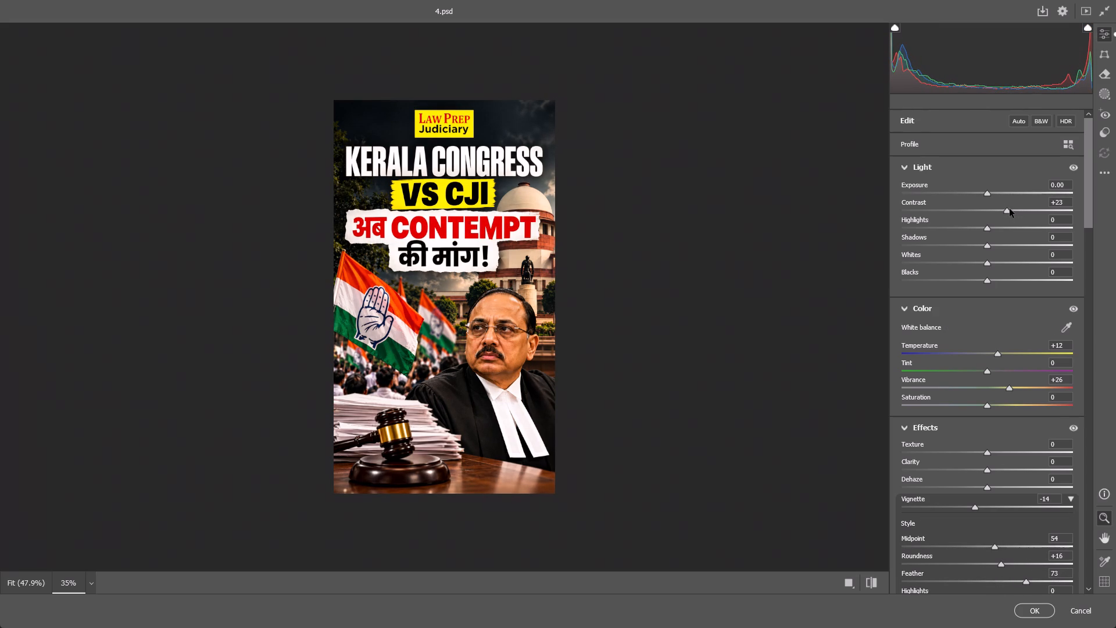
left_click_drag(1010, 209, 1010, 209)
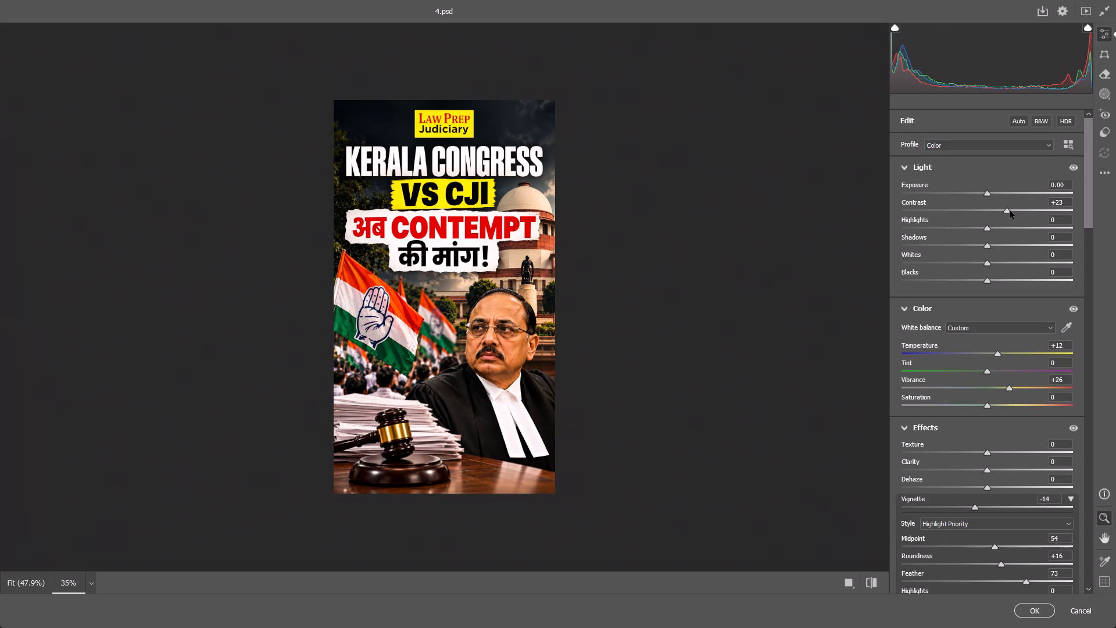
Raise the poster's Clarity to +20 and set the vignette Midpoint to 61.
left_click_drag(988, 470, 1014, 466)
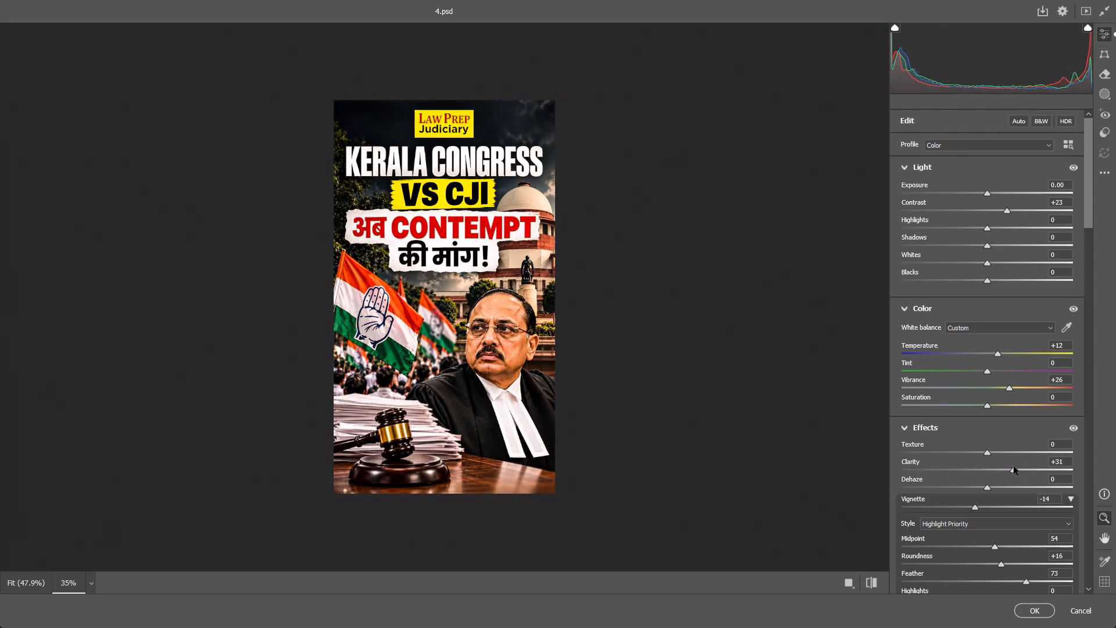
left_click_drag(1014, 466, 1030, 460)
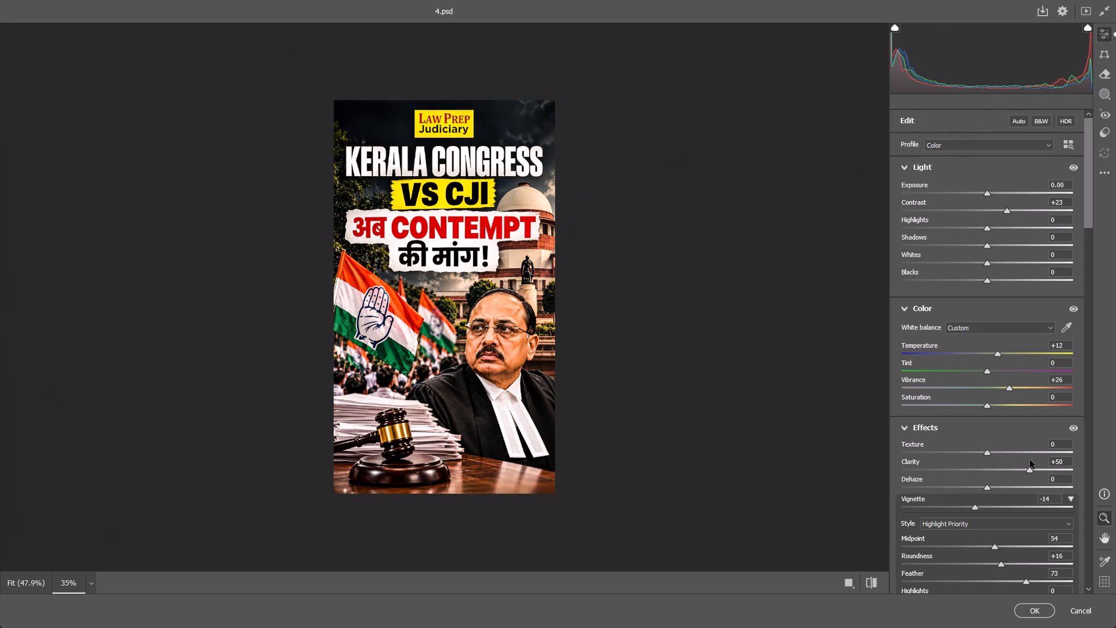
left_click_drag(1030, 460, 1008, 458)
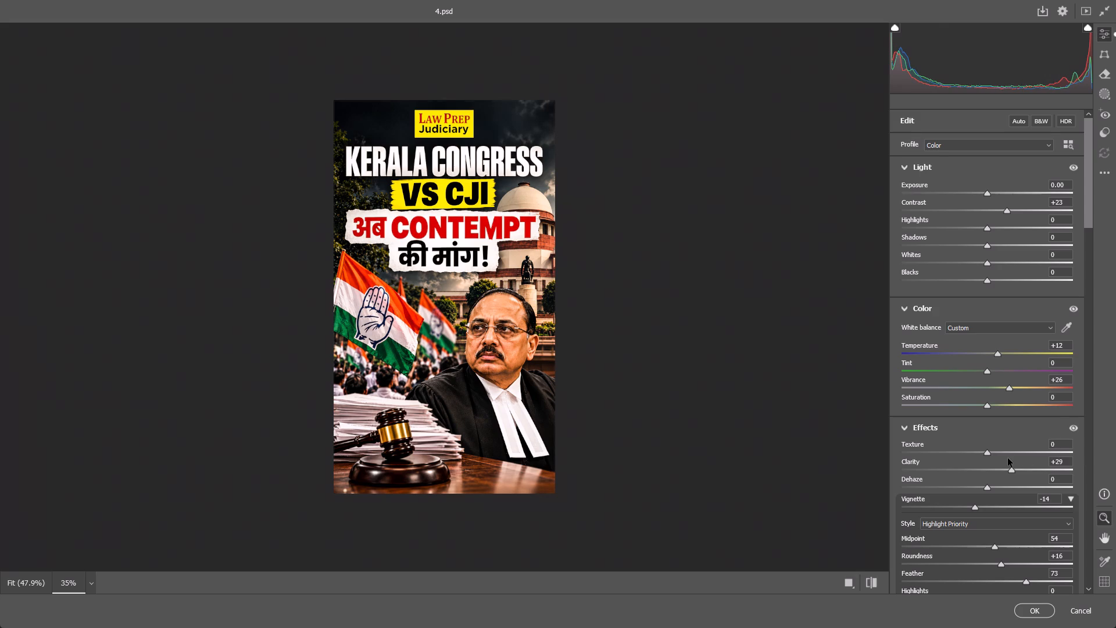
left_click_drag(1008, 458, 1004, 458)
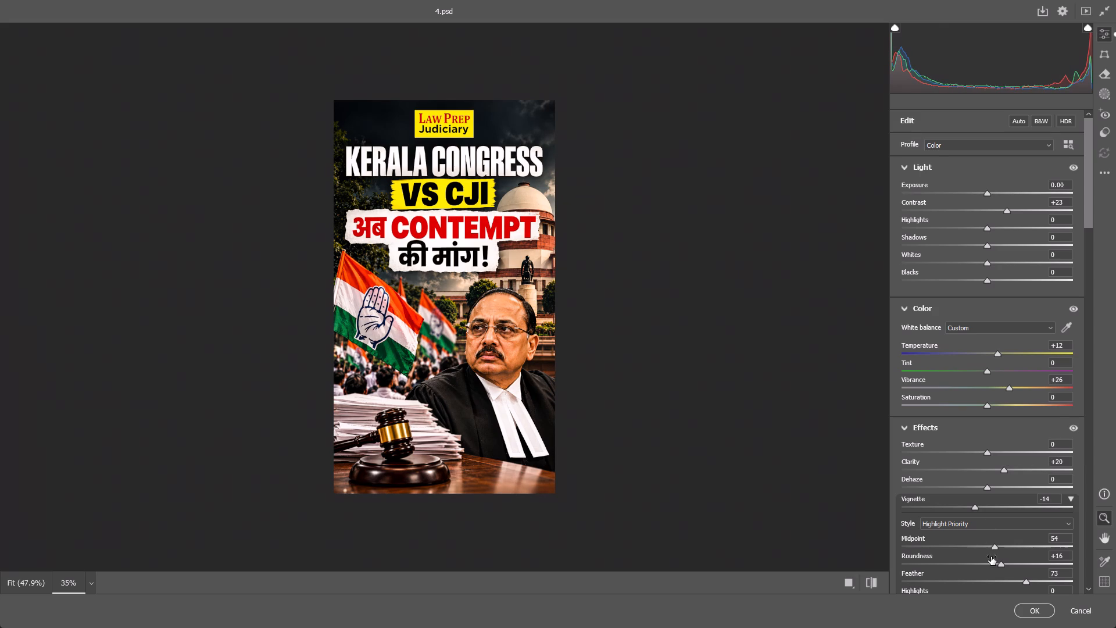
left_click_drag(994, 544, 988, 546)
left_click_drag(988, 546, 1004, 546)
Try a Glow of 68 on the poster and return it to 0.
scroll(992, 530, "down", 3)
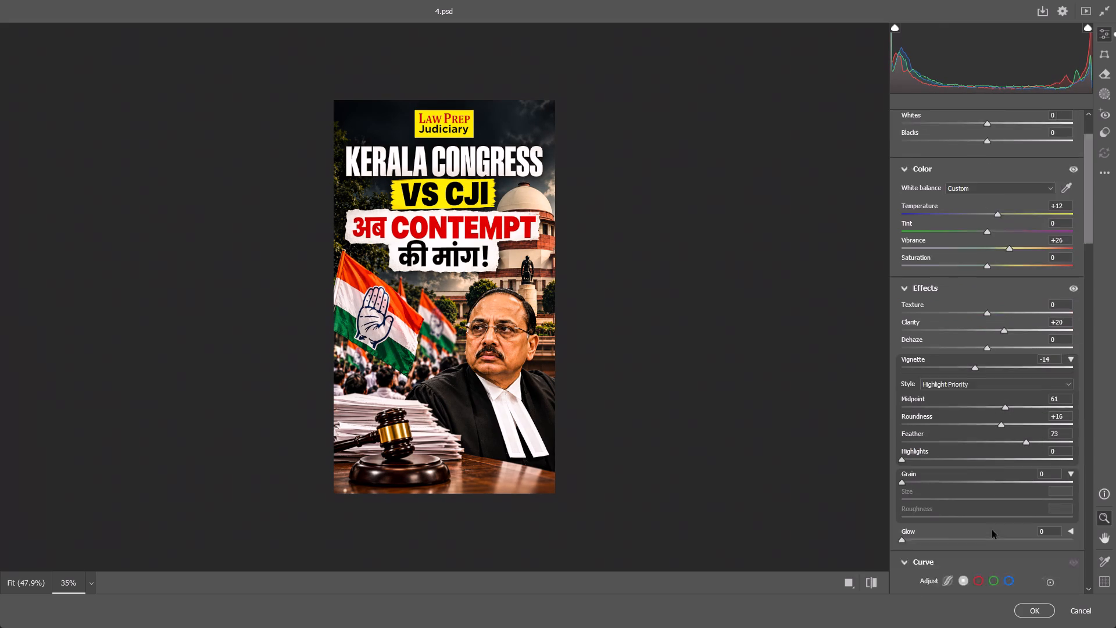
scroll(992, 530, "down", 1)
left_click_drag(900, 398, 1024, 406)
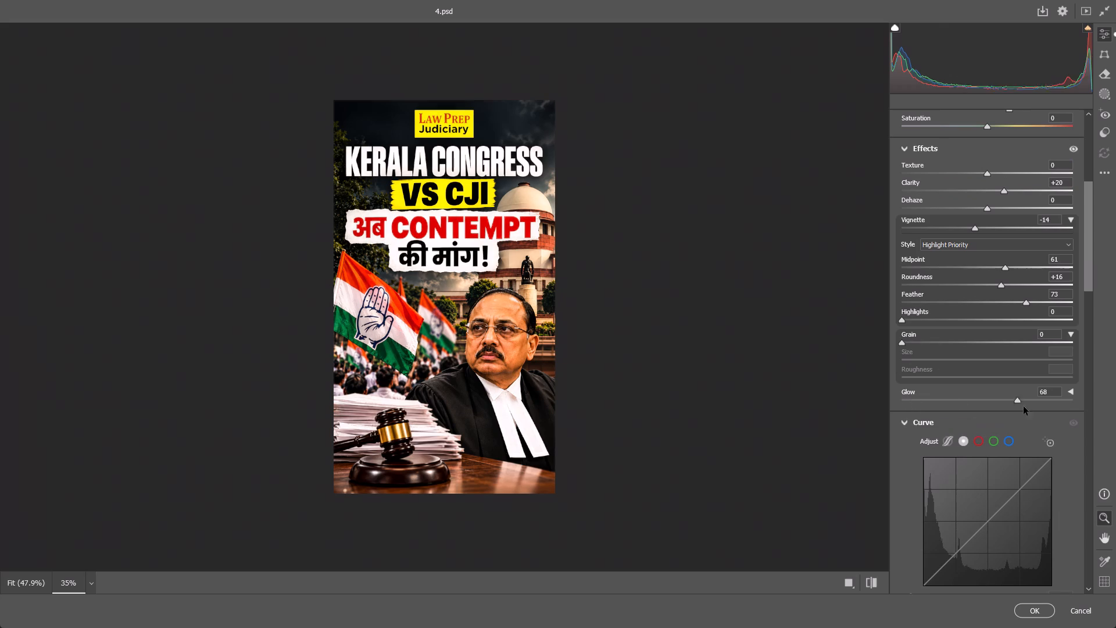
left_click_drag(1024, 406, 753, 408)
Add Grain of about 63 to the poster and apply the Camera Raw Filter.
left_click_drag(901, 342, 953, 342)
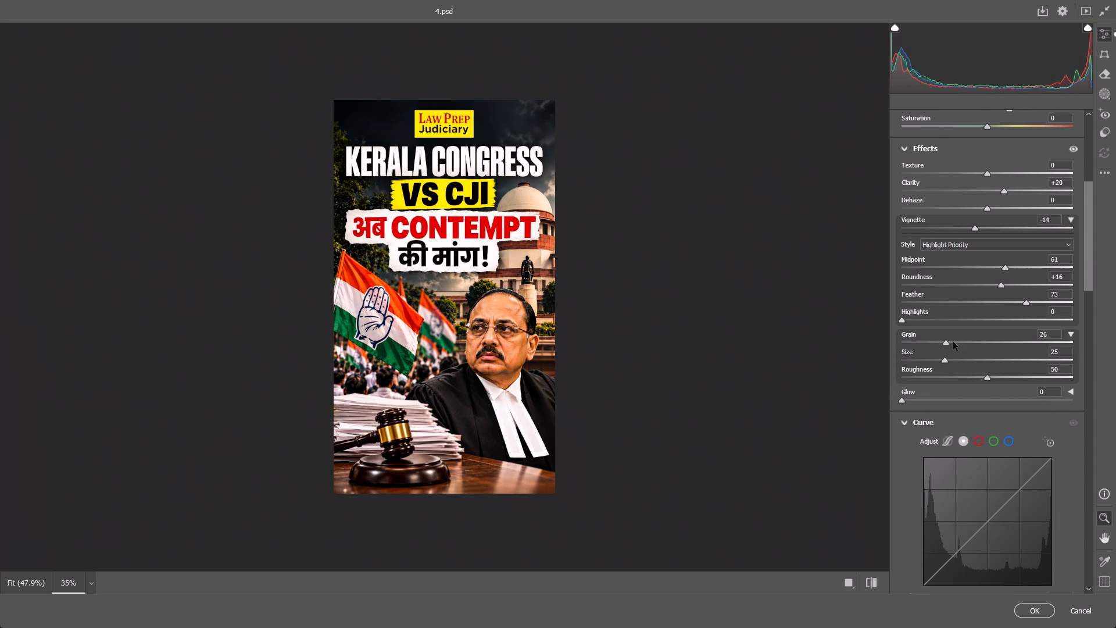
left_click_drag(953, 342, 1008, 351)
left_click_drag(1008, 351, 1007, 353)
key("Return")
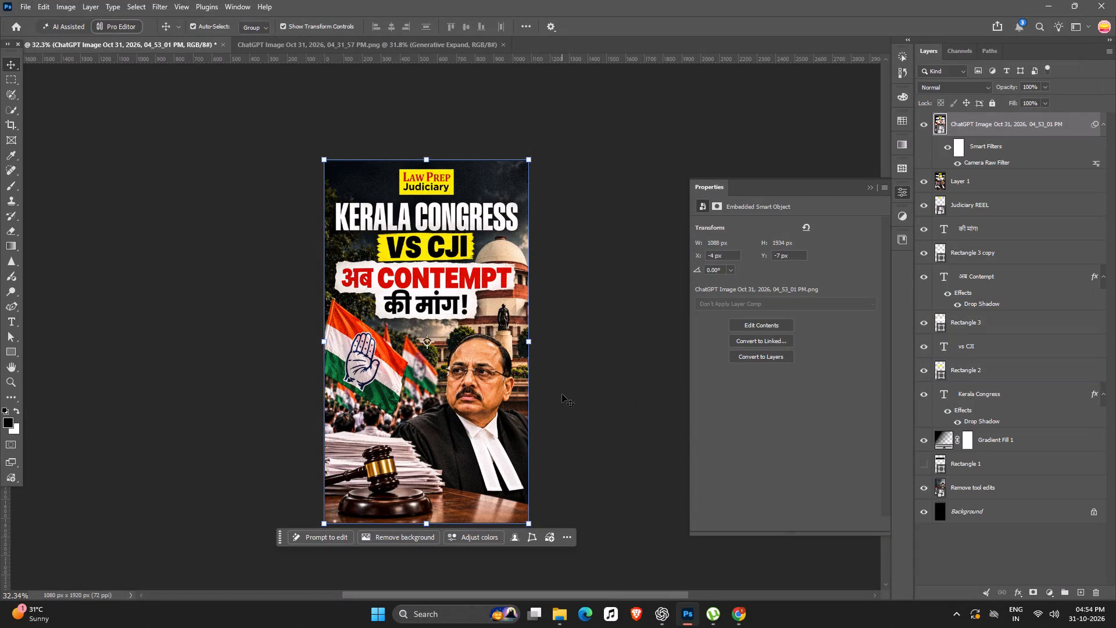